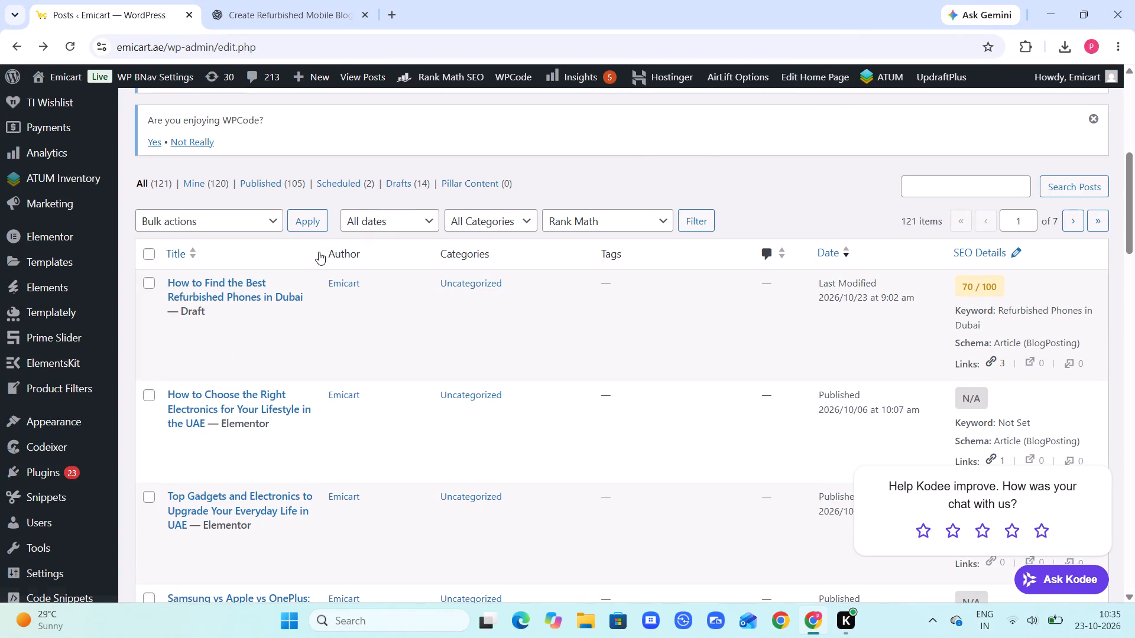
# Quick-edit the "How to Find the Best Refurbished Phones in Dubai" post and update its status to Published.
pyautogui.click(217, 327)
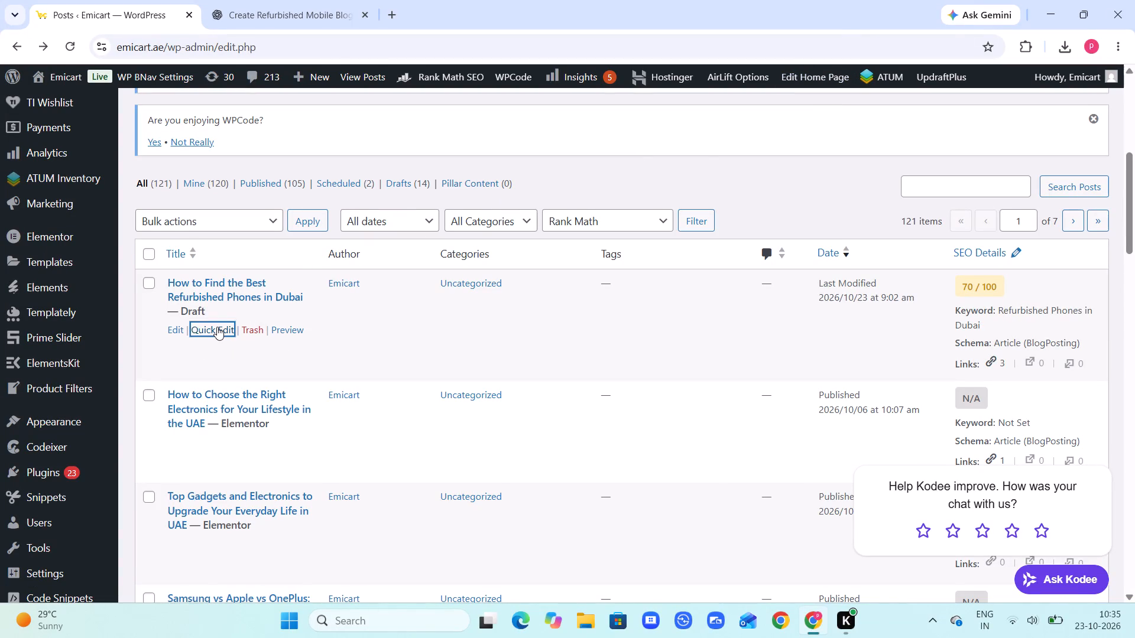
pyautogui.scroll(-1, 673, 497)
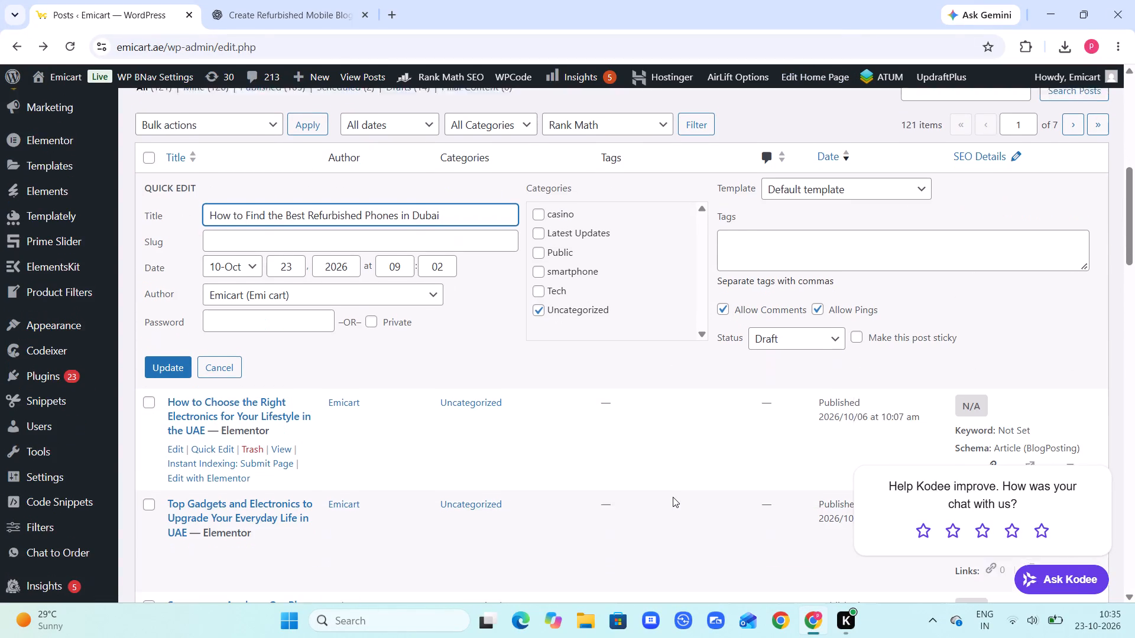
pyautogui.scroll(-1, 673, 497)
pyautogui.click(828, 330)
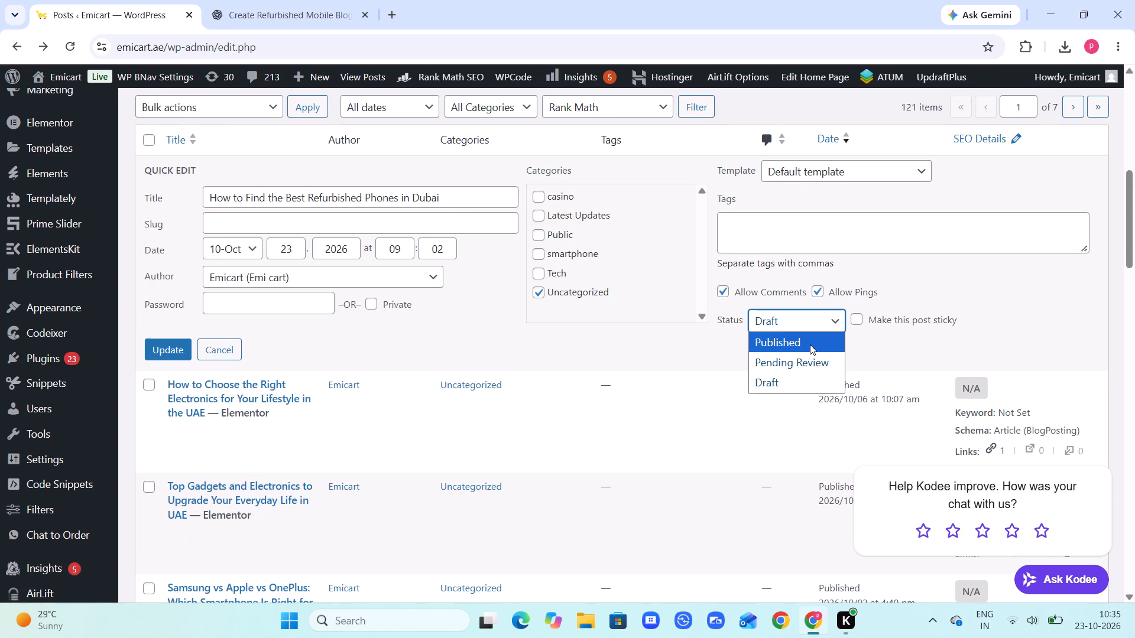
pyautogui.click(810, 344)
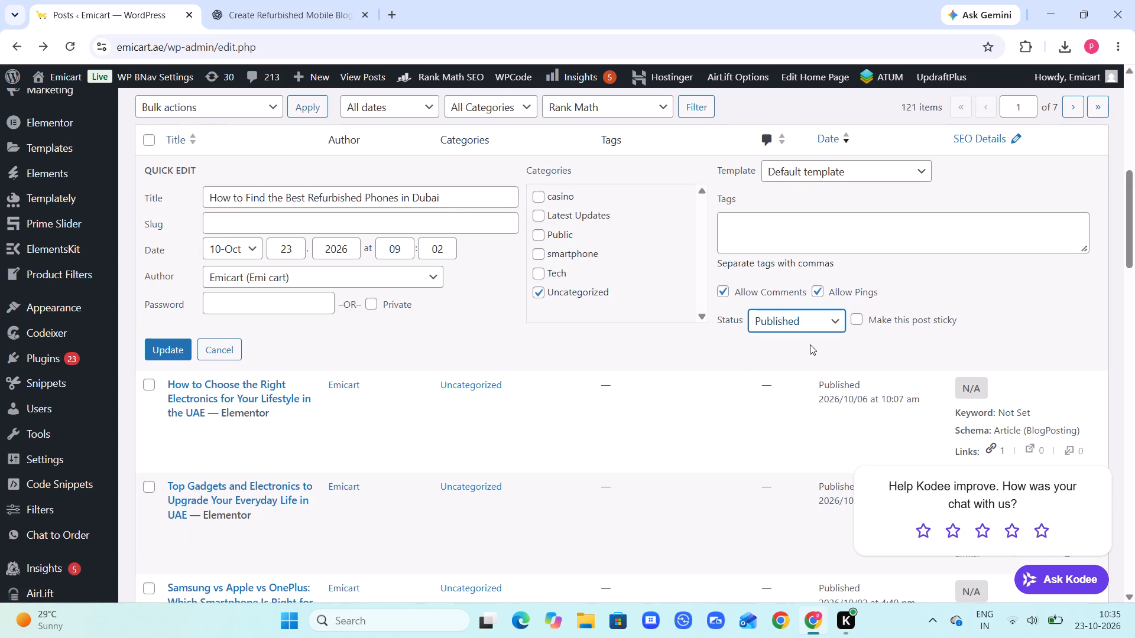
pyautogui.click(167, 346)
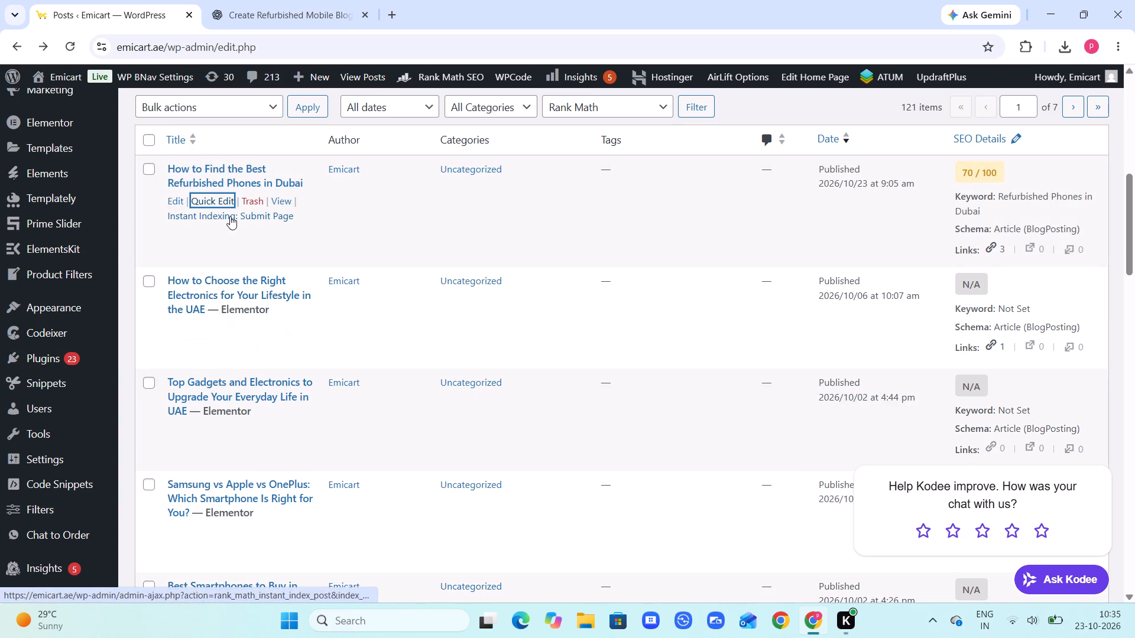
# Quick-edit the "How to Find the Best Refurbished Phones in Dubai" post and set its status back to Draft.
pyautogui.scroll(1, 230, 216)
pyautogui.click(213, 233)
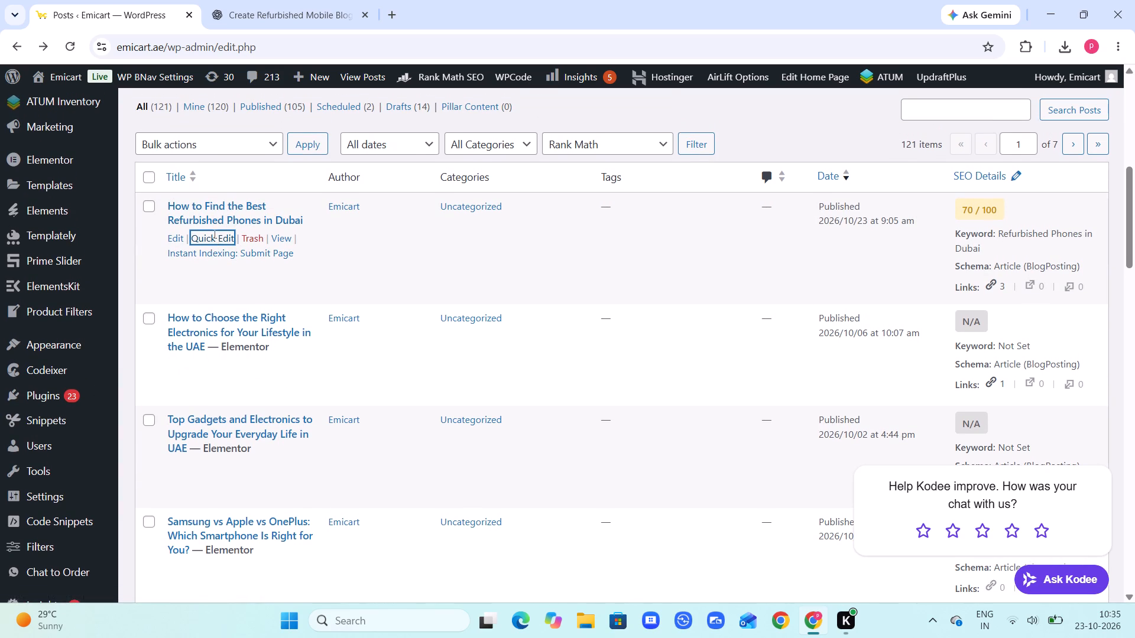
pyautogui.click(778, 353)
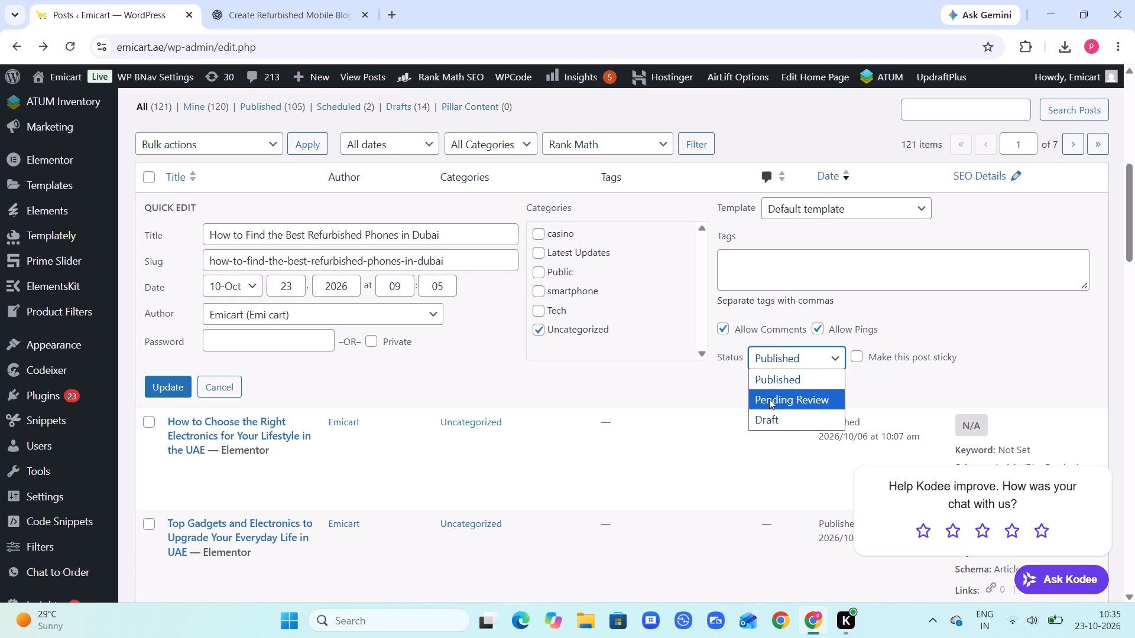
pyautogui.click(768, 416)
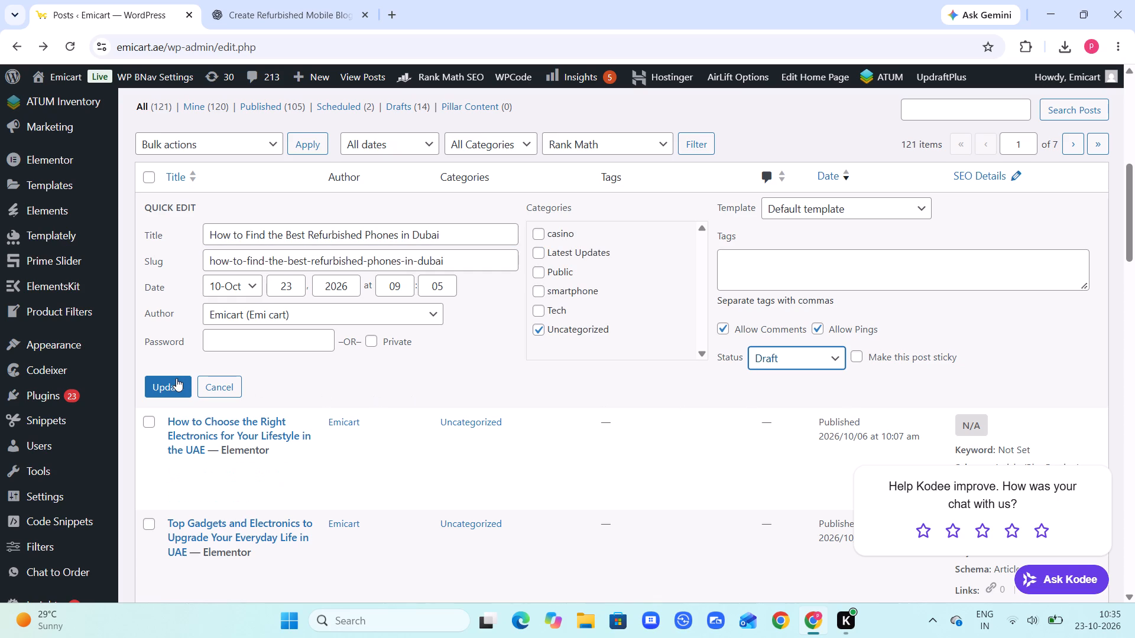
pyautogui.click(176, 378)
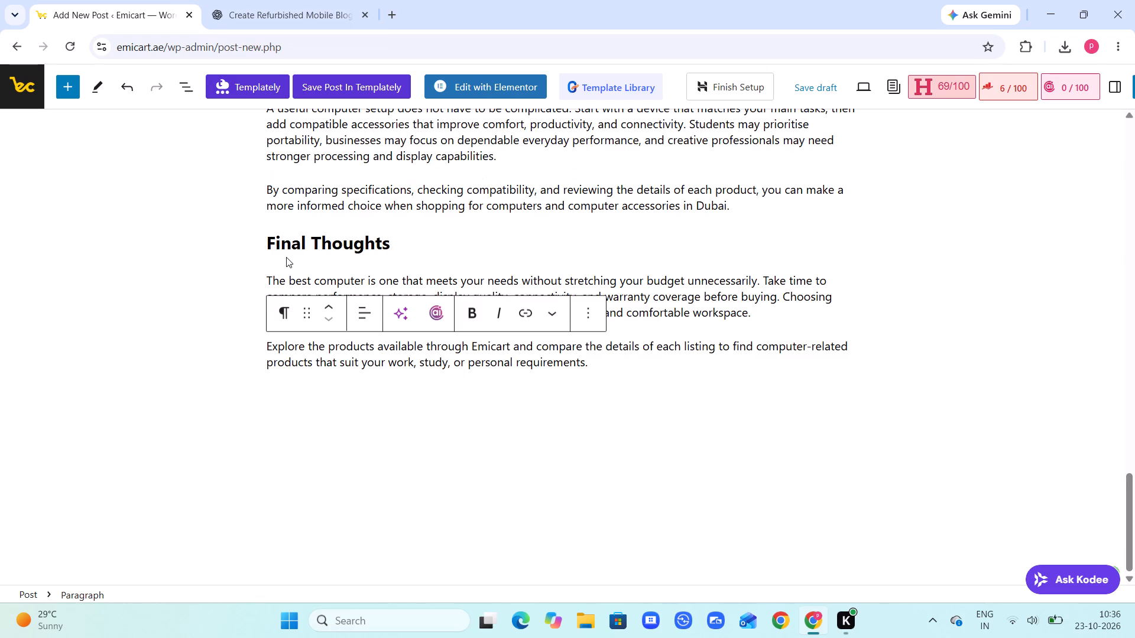
# Insert a spacer block above the "1. Identify Your Computing Needs" heading and shrink it to a thin strip.
pyautogui.scroll(10, 286, 257)
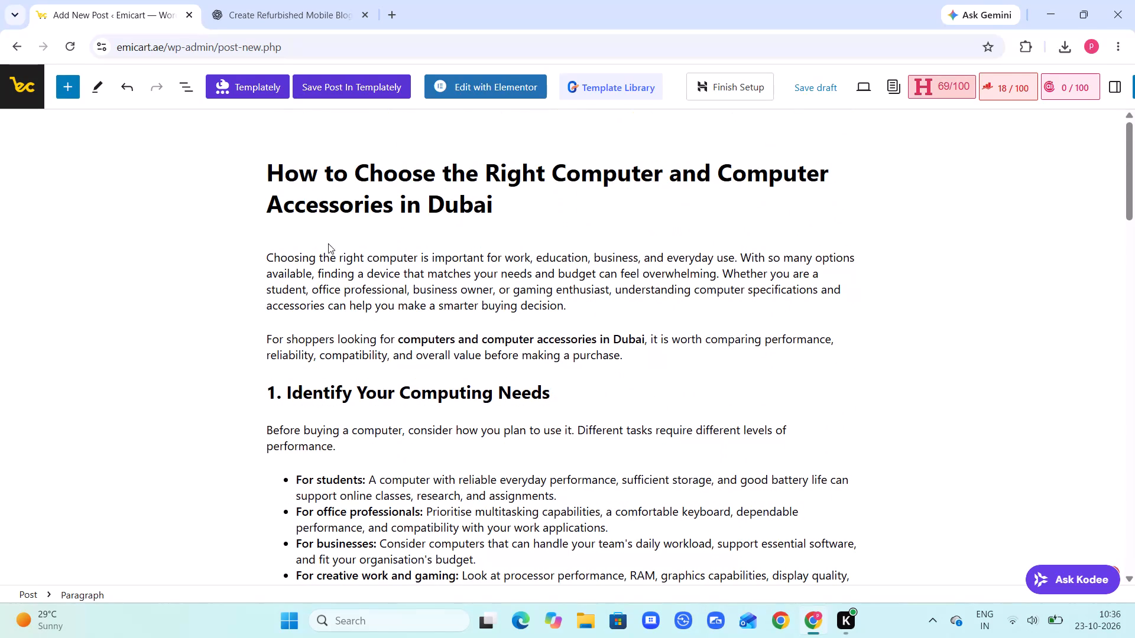
pyautogui.click(547, 323)
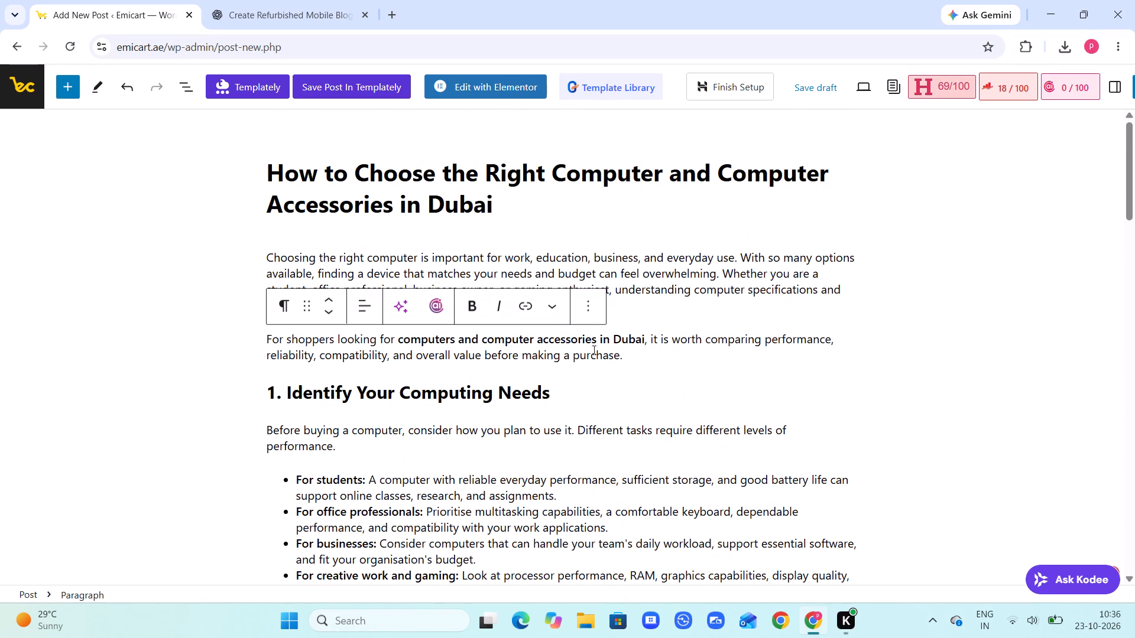
pyautogui.click(561, 372)
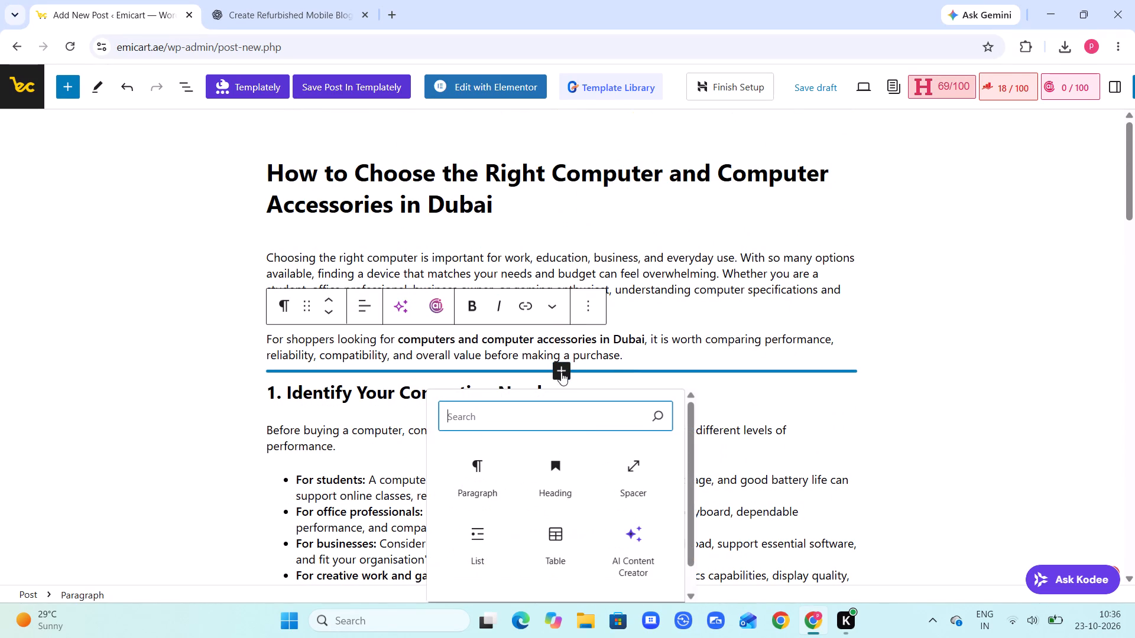
pyautogui.click(648, 483)
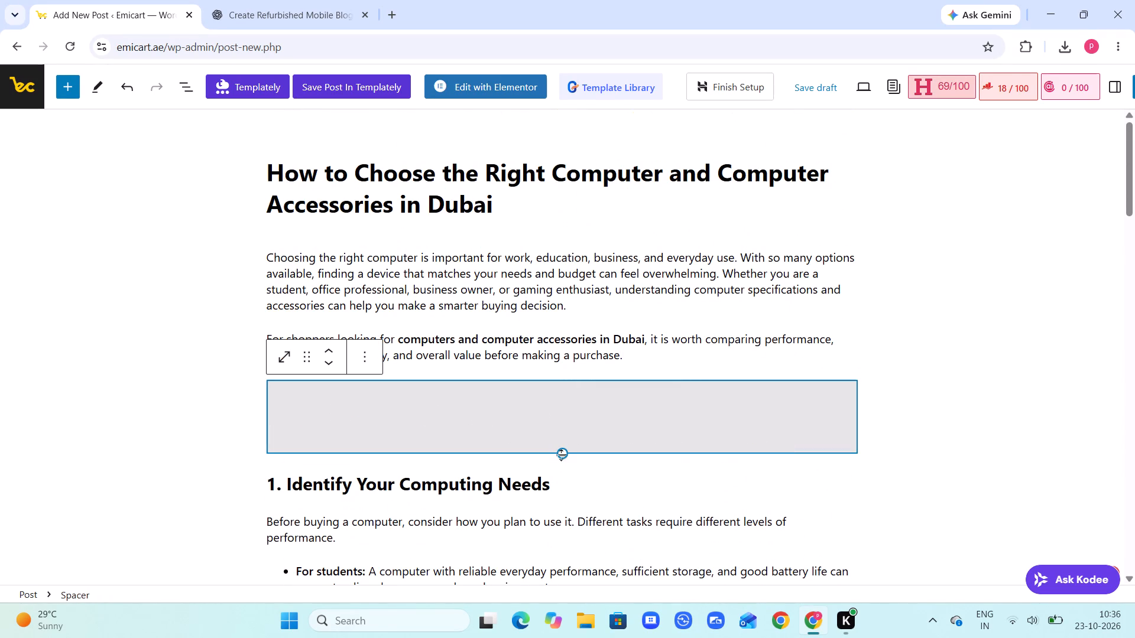
pyautogui.moveTo(559, 455); pyautogui.dragTo(559, 392)
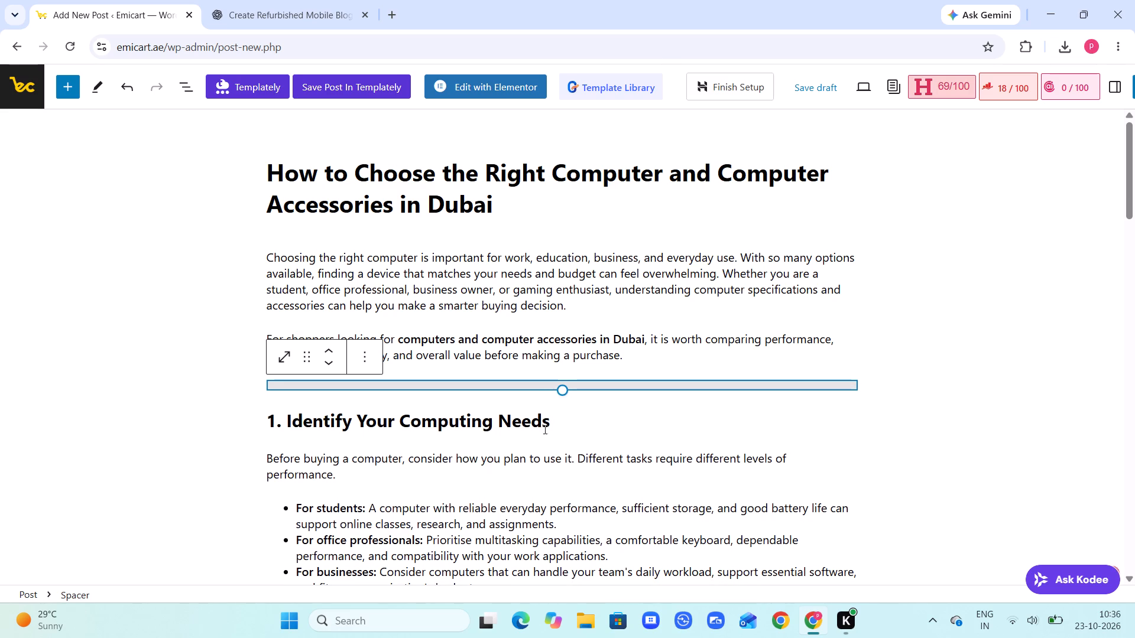
# Insert a spacer block directly below the "1. Identify Your Computing Needs" heading and shrink it to a thin strip.
pyautogui.click(571, 428)
pyautogui.click(567, 441)
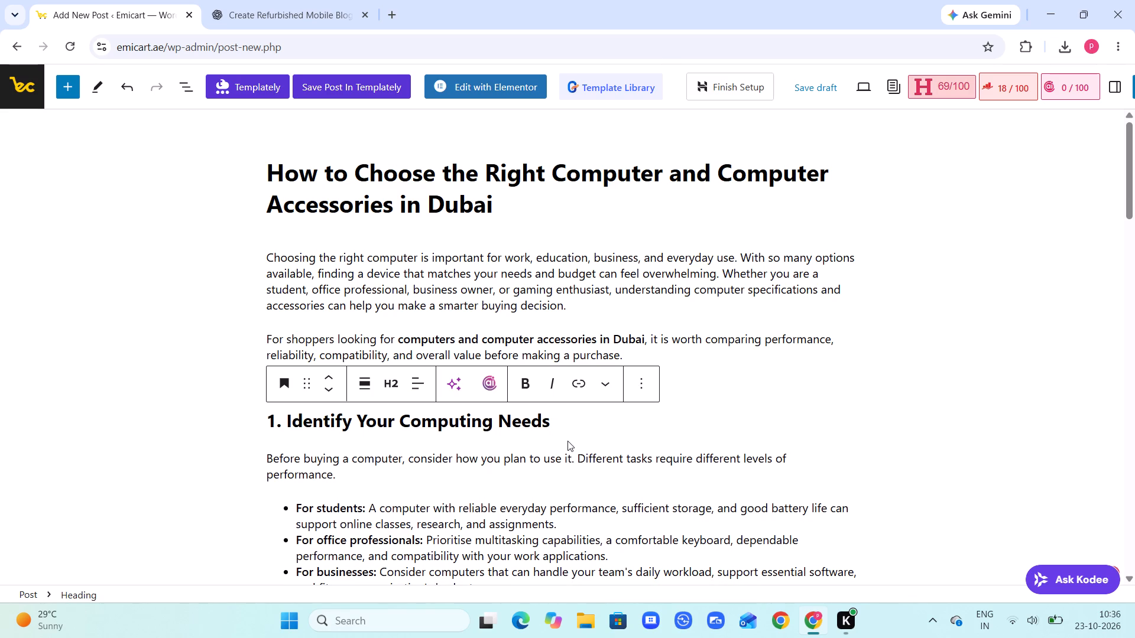
pyautogui.click(567, 441)
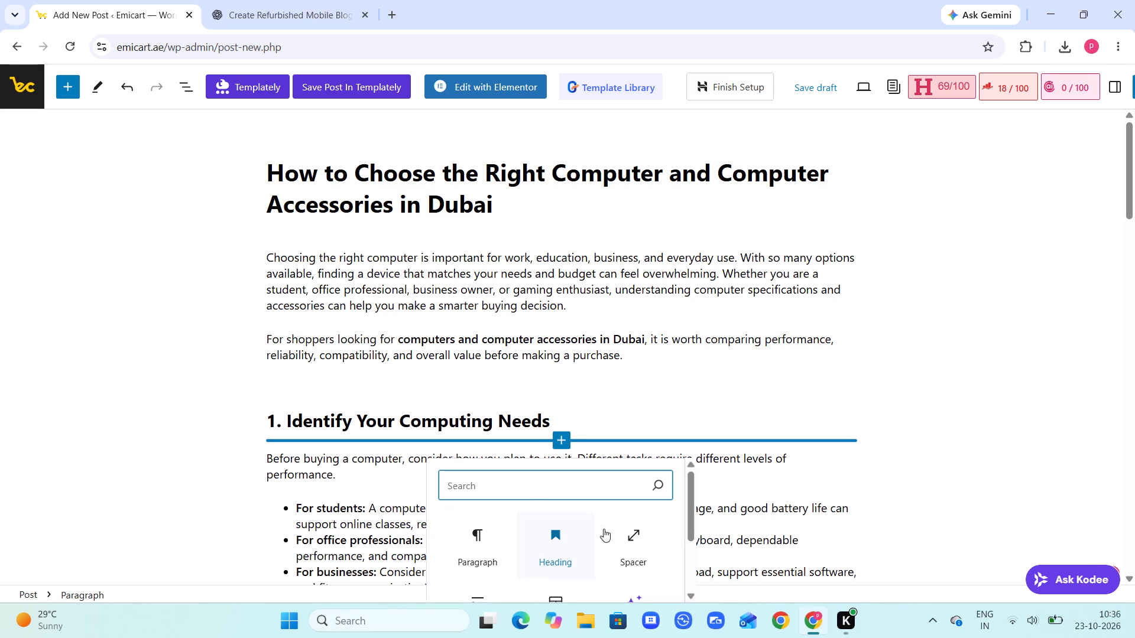
pyautogui.click(616, 542)
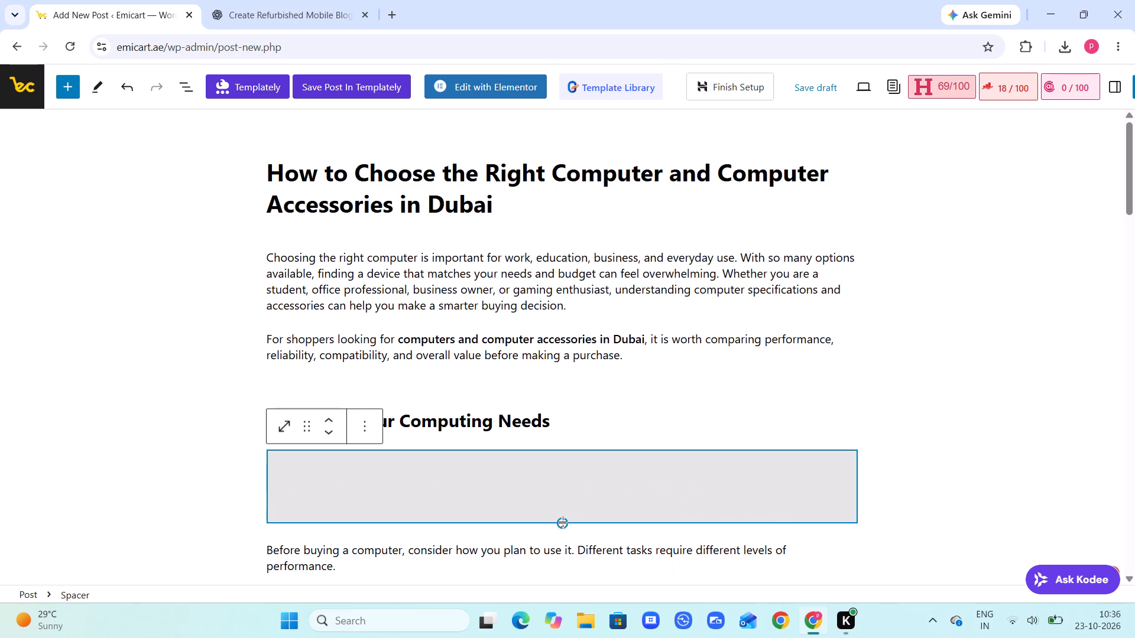
pyautogui.moveTo(563, 522); pyautogui.dragTo(556, 455)
# Insert a spacer block above the "2. Compare Important Computer Specifications" heading and shrink it to a thin strip.
pyautogui.scroll(-1, 556, 455)
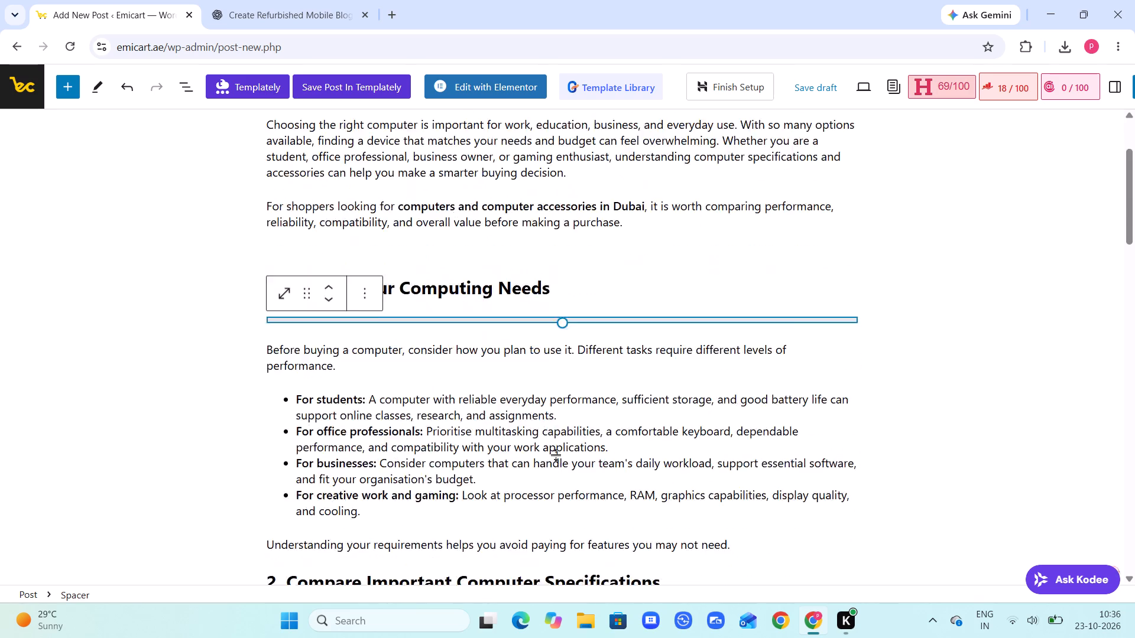
pyautogui.scroll(-3, 556, 455)
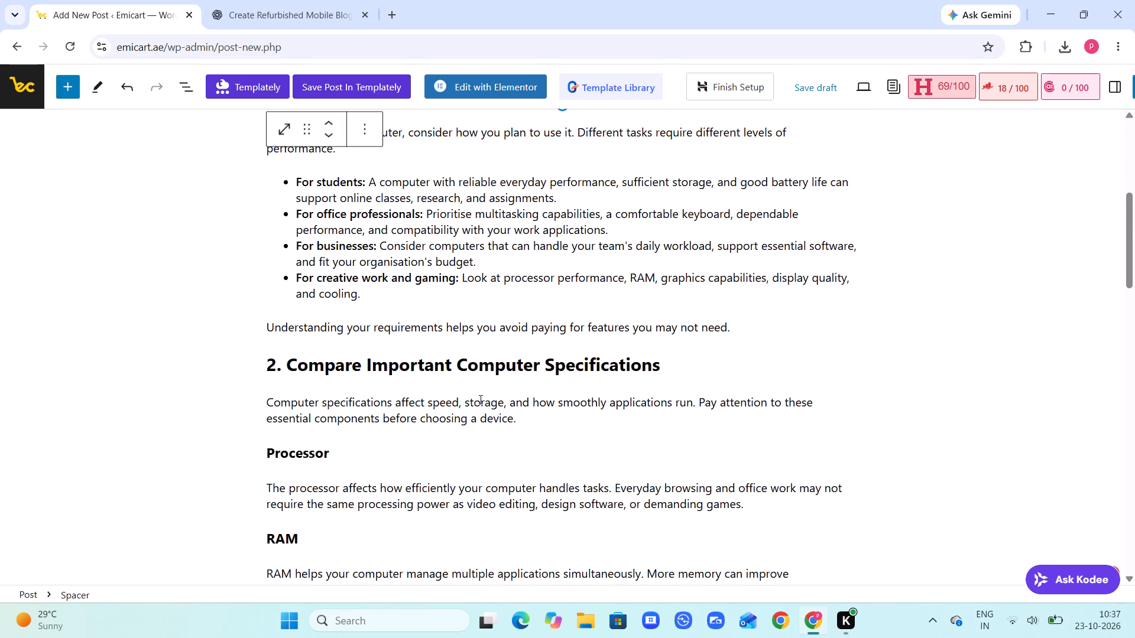
pyautogui.click(539, 353)
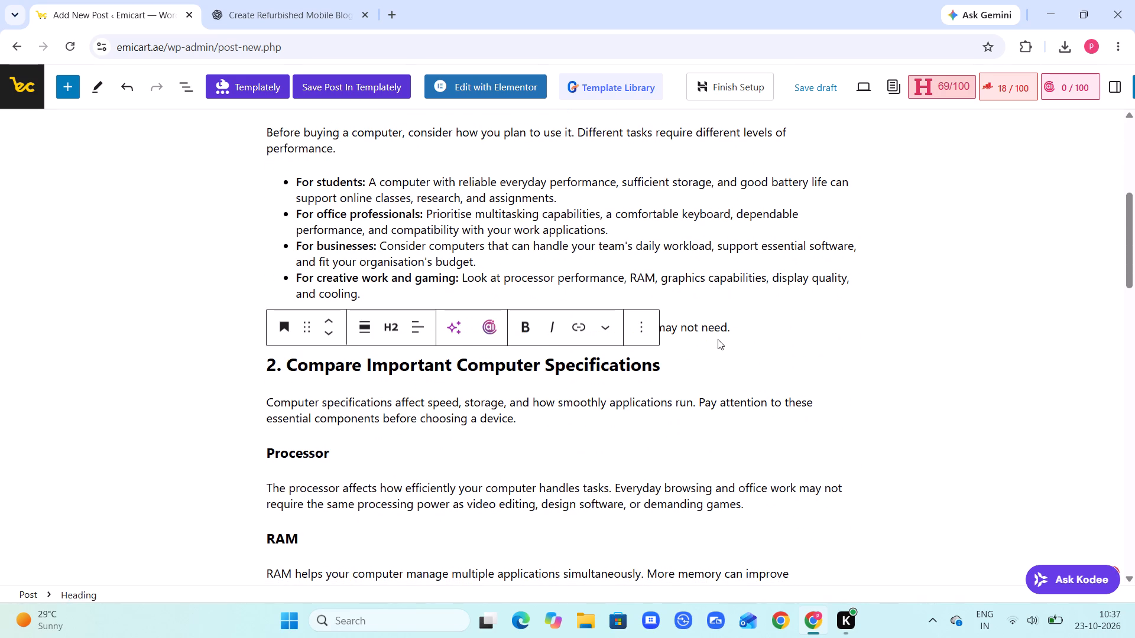
pyautogui.click(718, 339)
pyautogui.moveTo(536, 337); pyautogui.dragTo(553, 344)
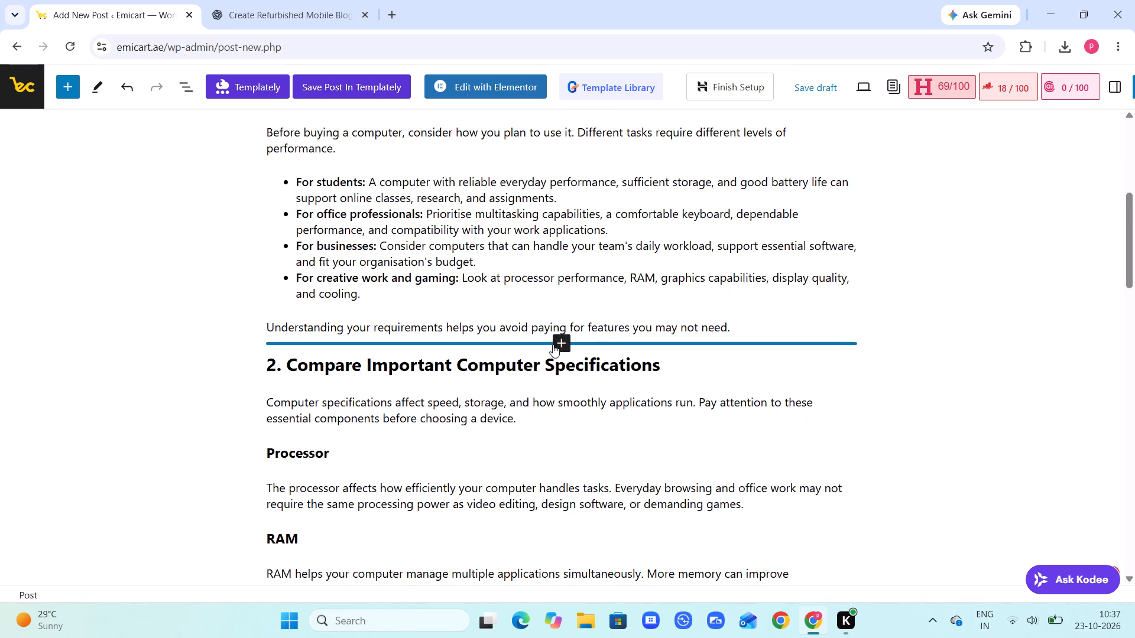
pyautogui.moveTo(553, 344); pyautogui.dragTo(556, 344)
pyautogui.click(556, 344)
pyautogui.click(550, 467)
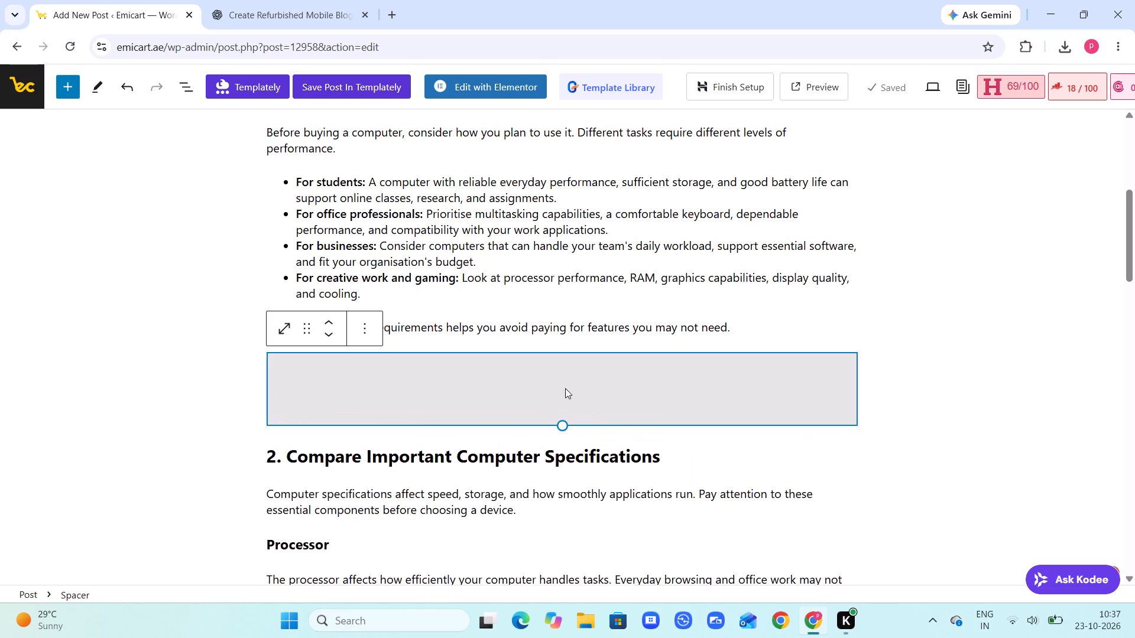
pyautogui.moveTo(560, 425); pyautogui.dragTo(568, 351)
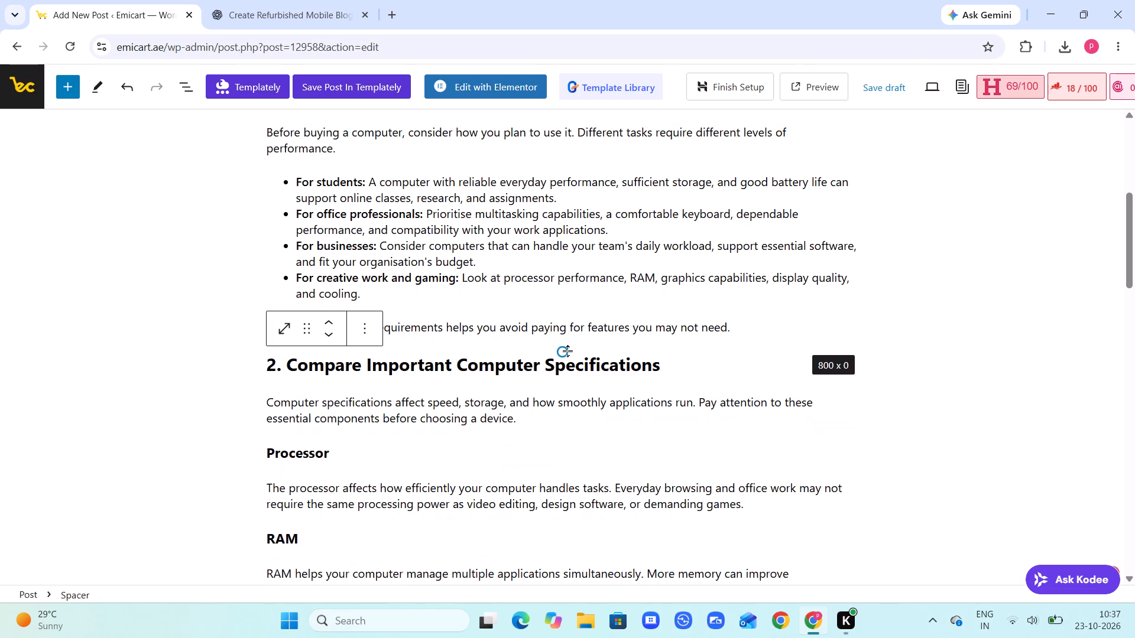
pyautogui.moveTo(568, 351); pyautogui.dragTo(568, 357)
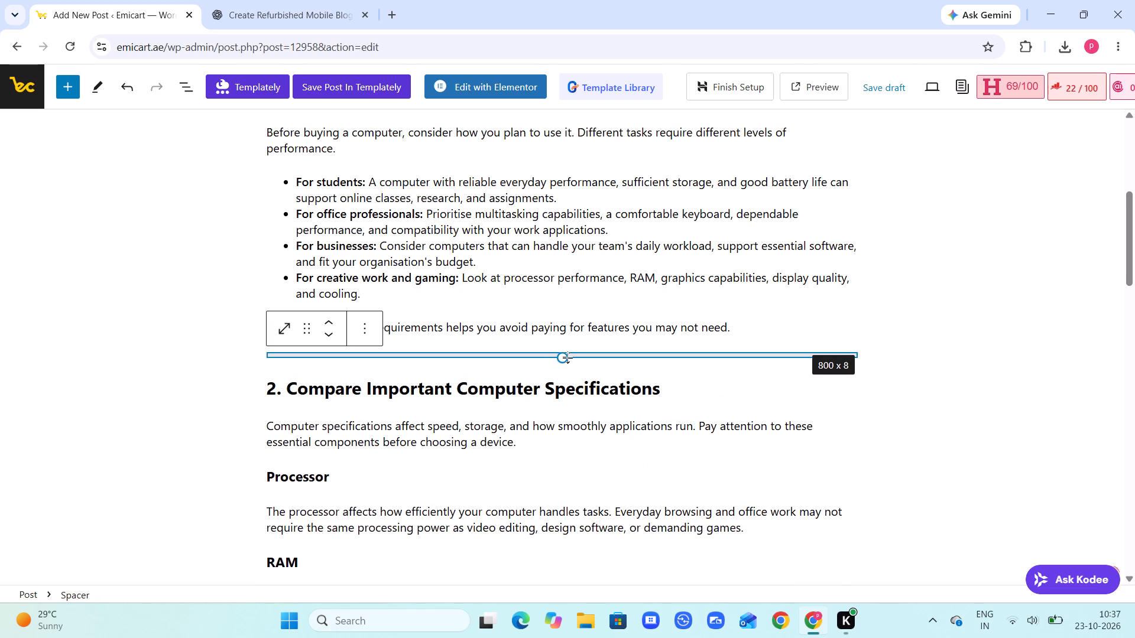
pyautogui.moveTo(568, 357); pyautogui.dragTo(568, 359)
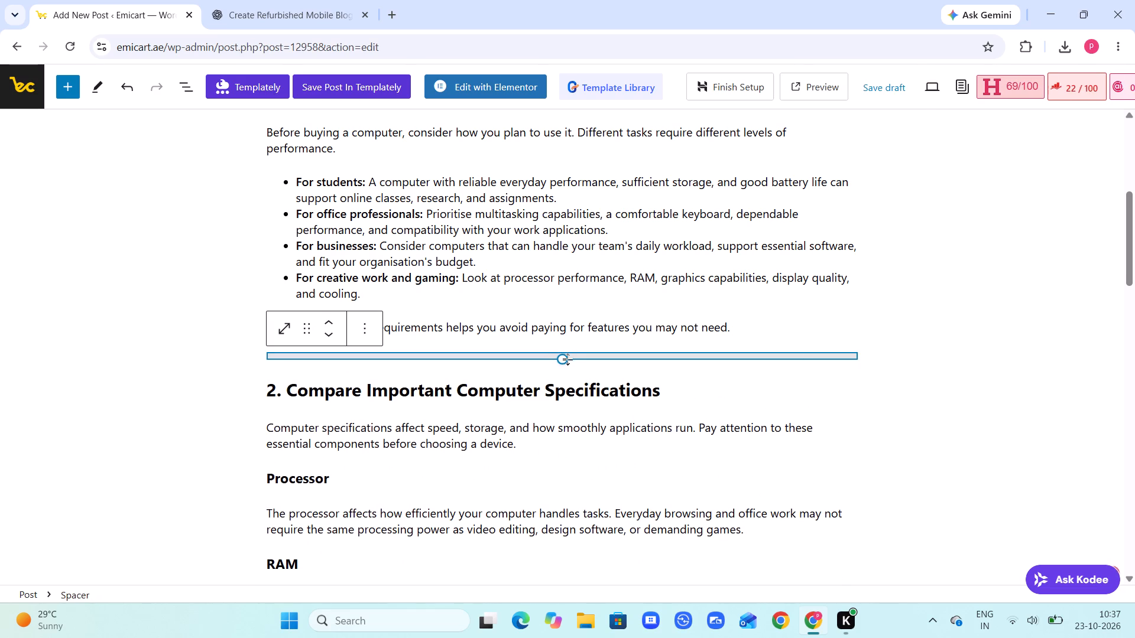
# Insert a spacer block directly below the "2. Compare Important Computer Specifications" heading.
pyautogui.click(569, 418)
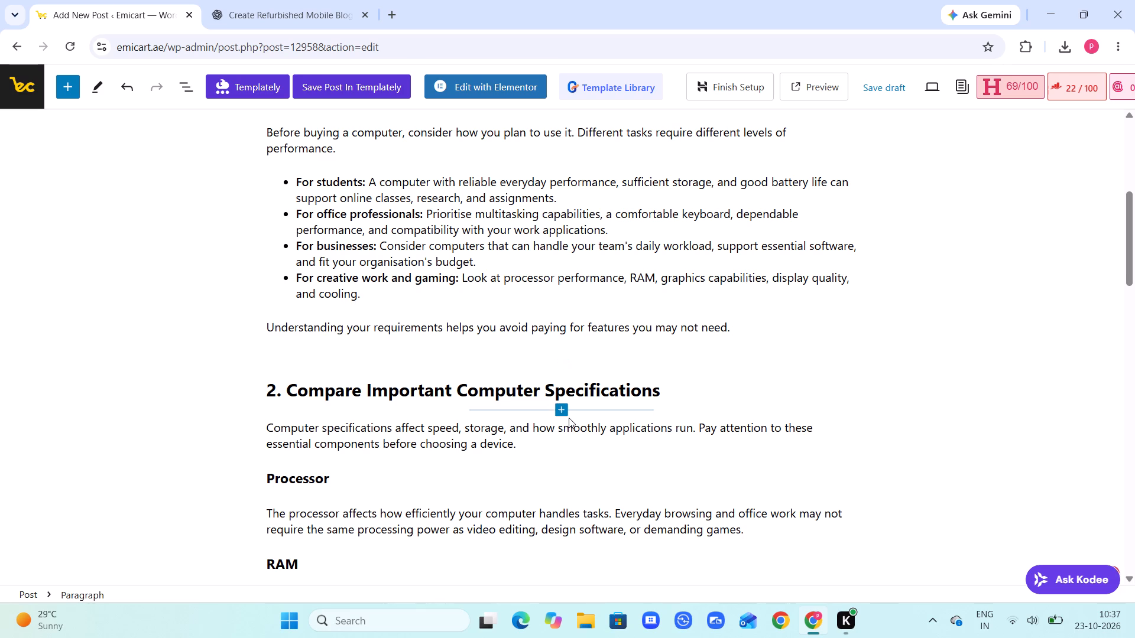
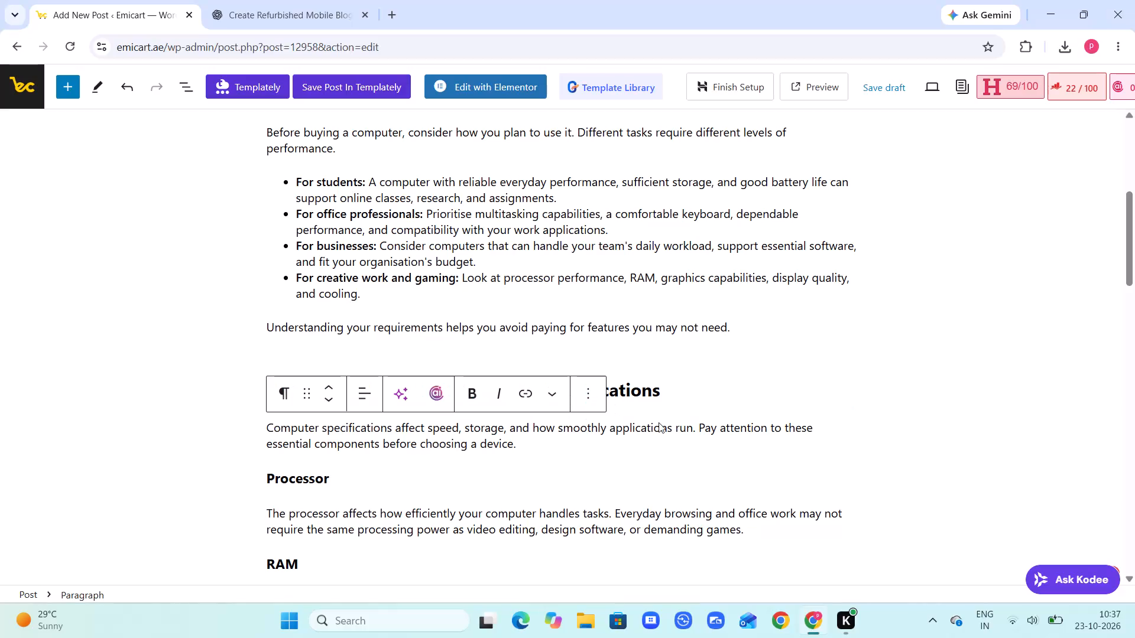
# Insert a spacer block directly below the "2. Compare Important Computer Specifications" heading and shrink it to a thin strip.
pyautogui.click(662, 406)
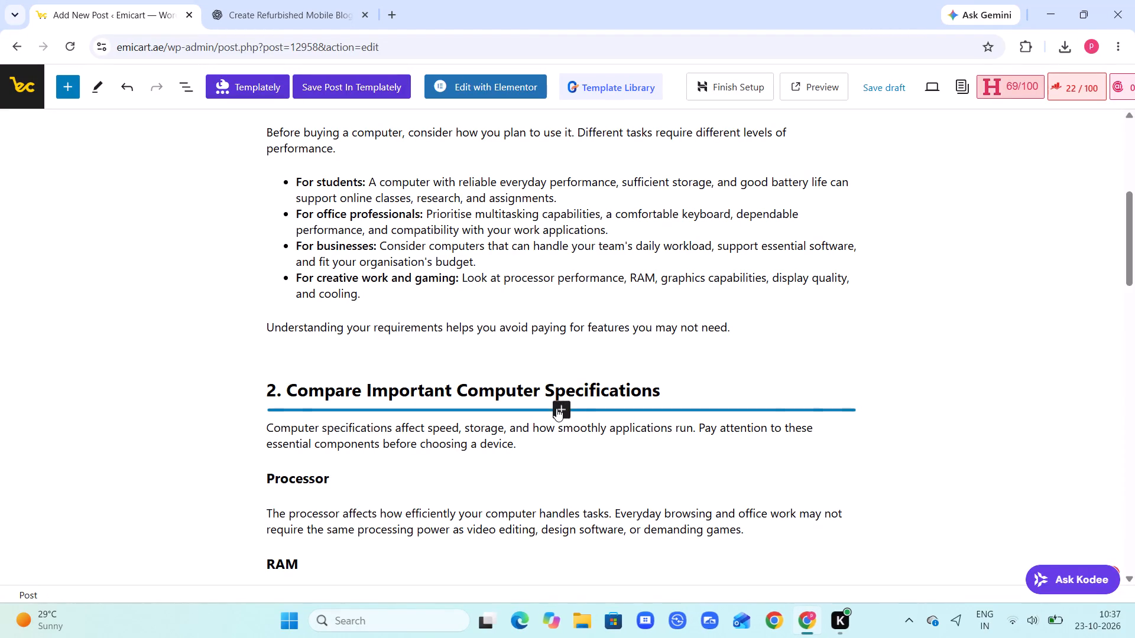
pyautogui.click(556, 408)
pyautogui.click(583, 507)
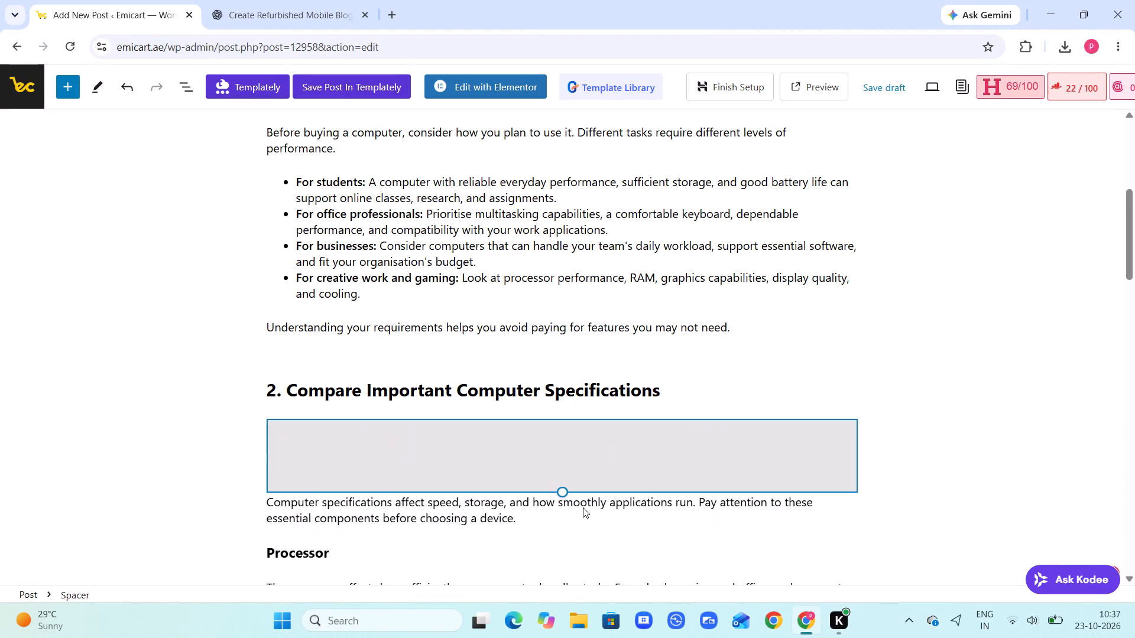
pyautogui.moveTo(563, 490); pyautogui.dragTo(562, 449)
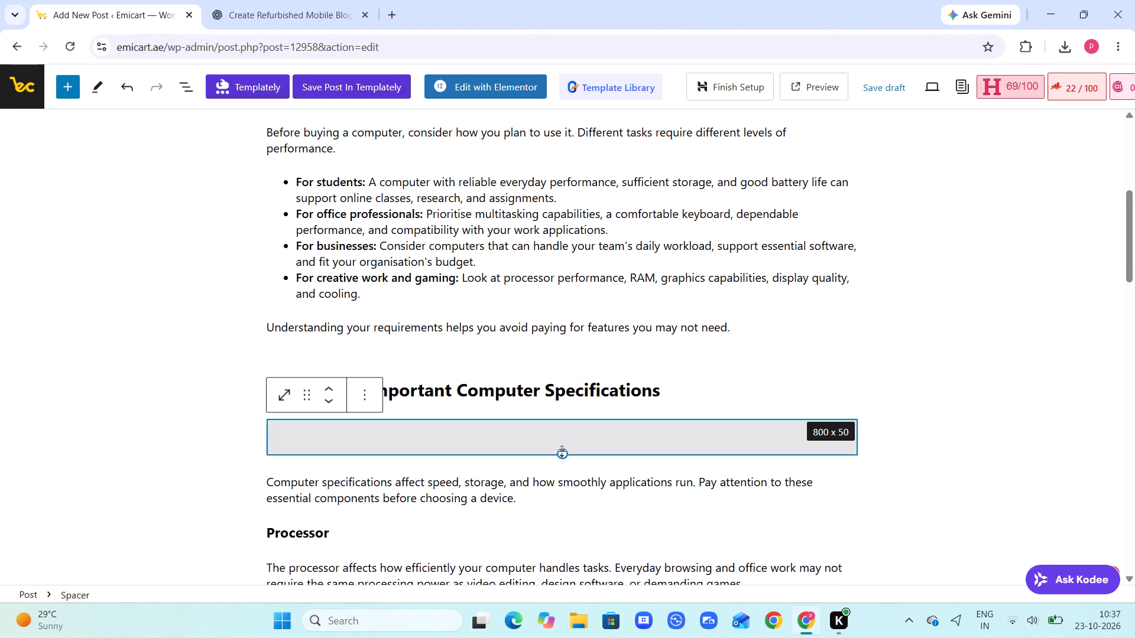
pyautogui.moveTo(562, 449); pyautogui.dragTo(566, 422)
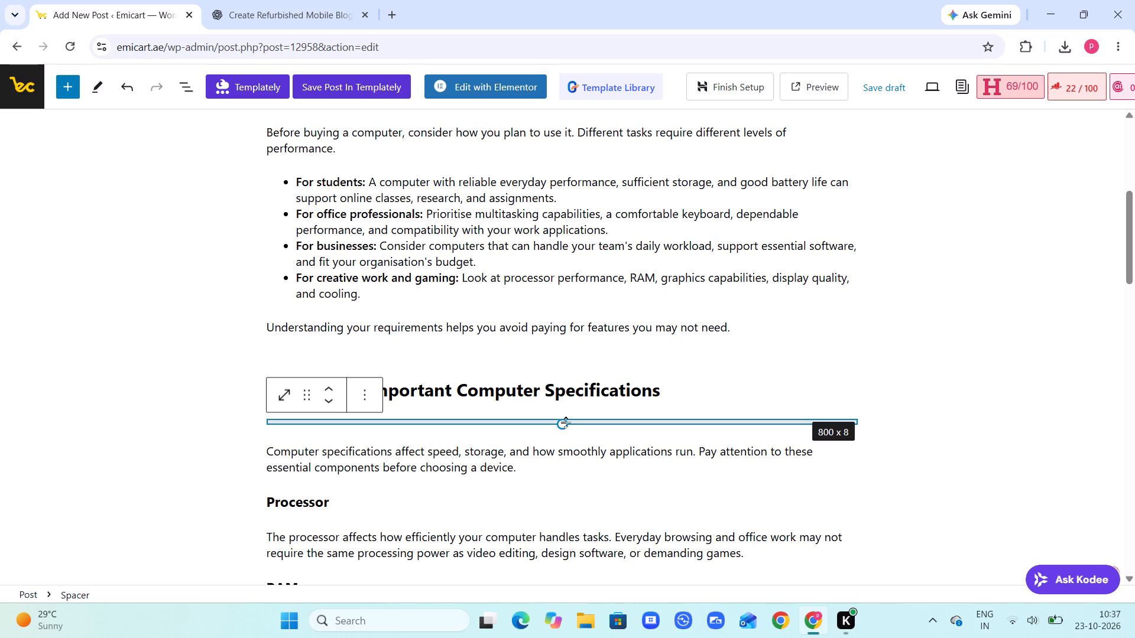
pyautogui.moveTo(566, 422); pyautogui.dragTo(563, 426)
# Insert a spacer block above the "3. Choose the Right Computer Accessories" heading and shrink it to a thin strip.
pyautogui.scroll(-5, 563, 426)
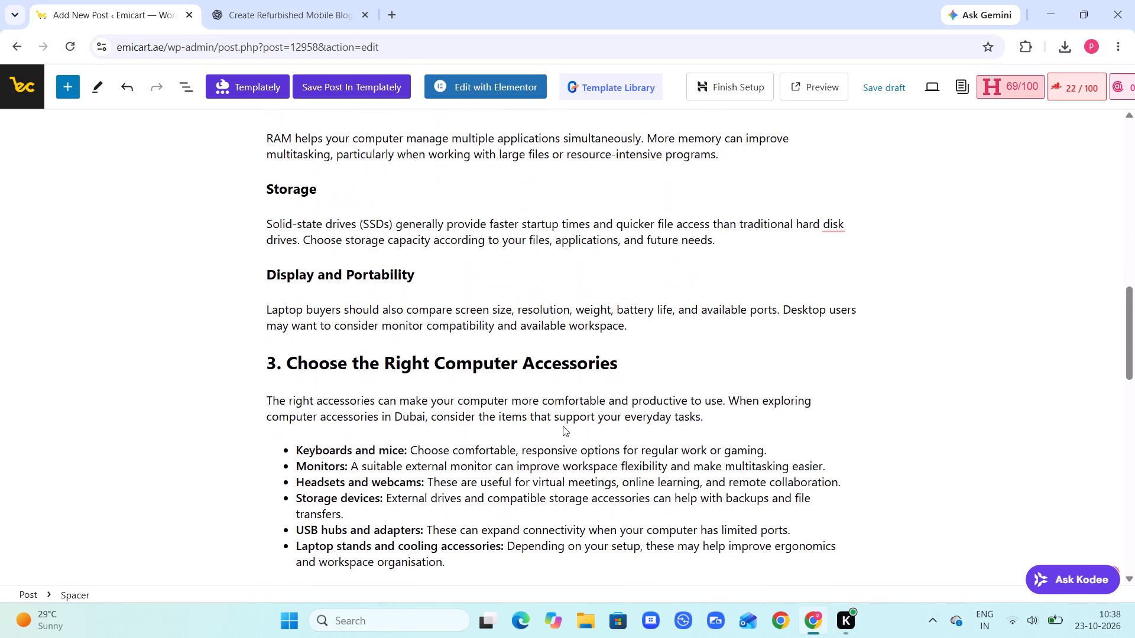
pyautogui.click(547, 418)
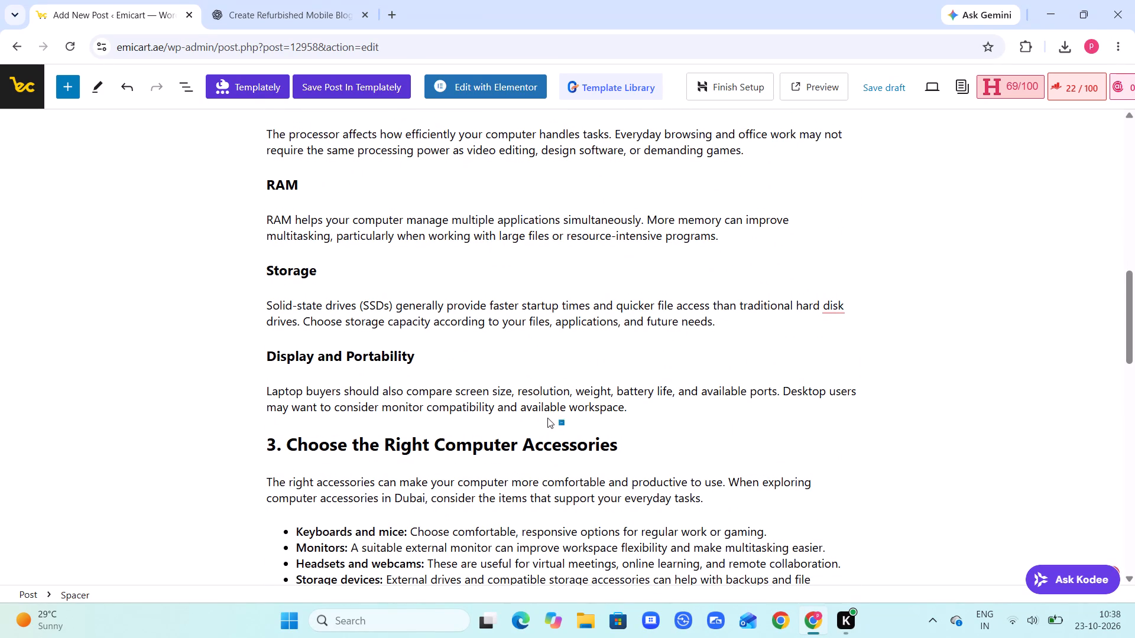
pyautogui.click(565, 424)
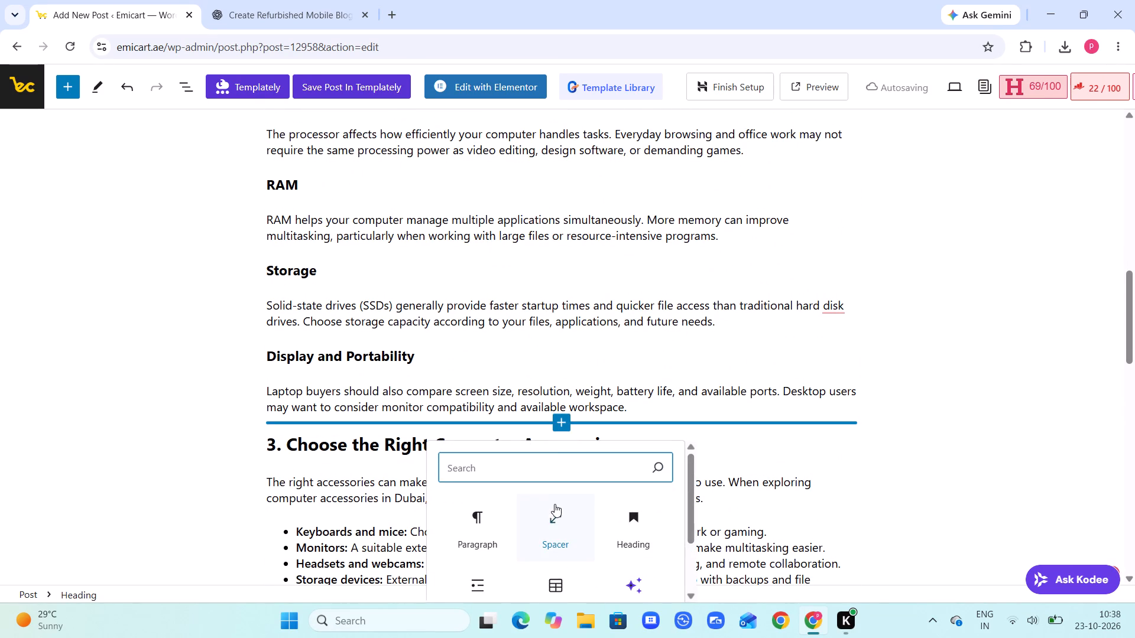
pyautogui.click(554, 506)
pyautogui.moveTo(561, 509); pyautogui.dragTo(568, 440)
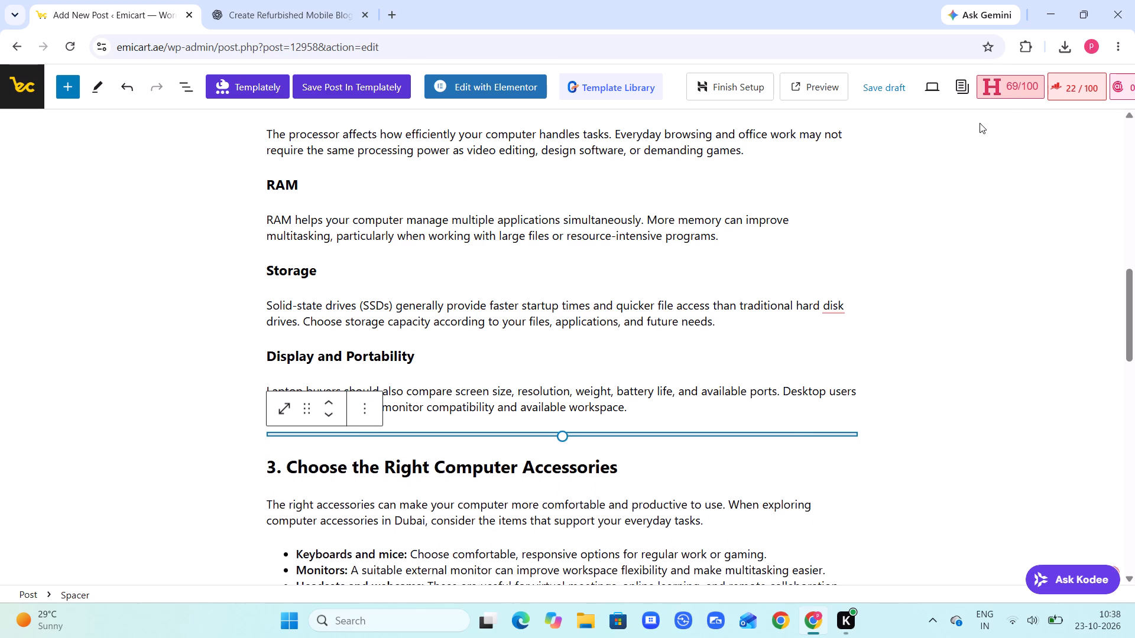
# Open the Headline Analyzer, expand Word Balance, and copy its feedback text from the comparison advice through the Power Words section.
pyautogui.click(1006, 92)
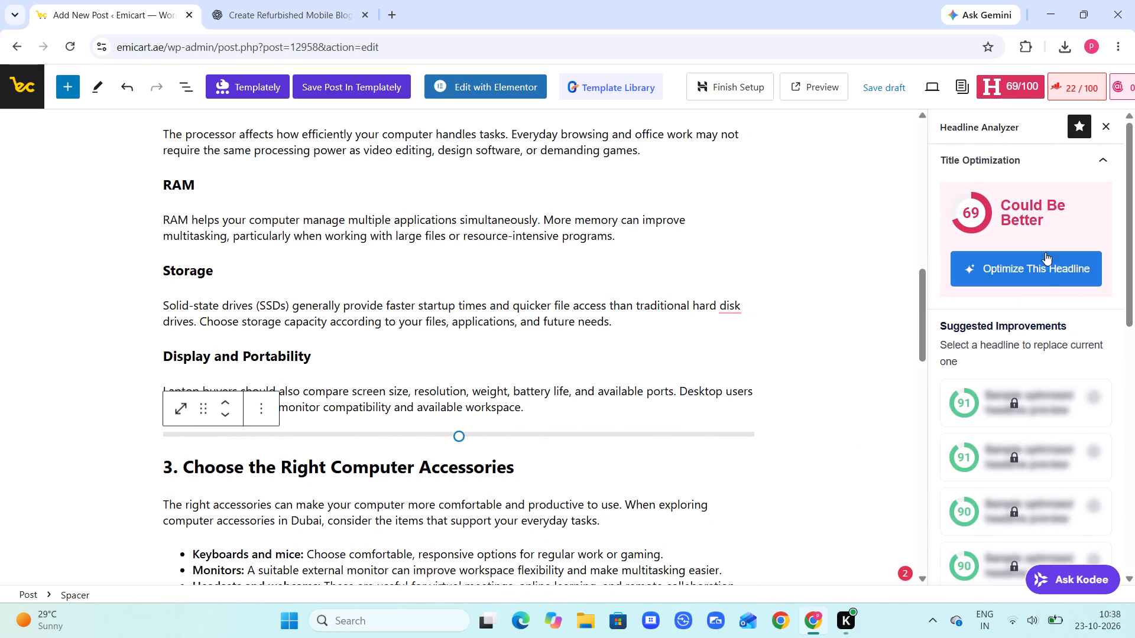
pyautogui.scroll(-5, 983, 408)
pyautogui.scroll(2, 983, 408)
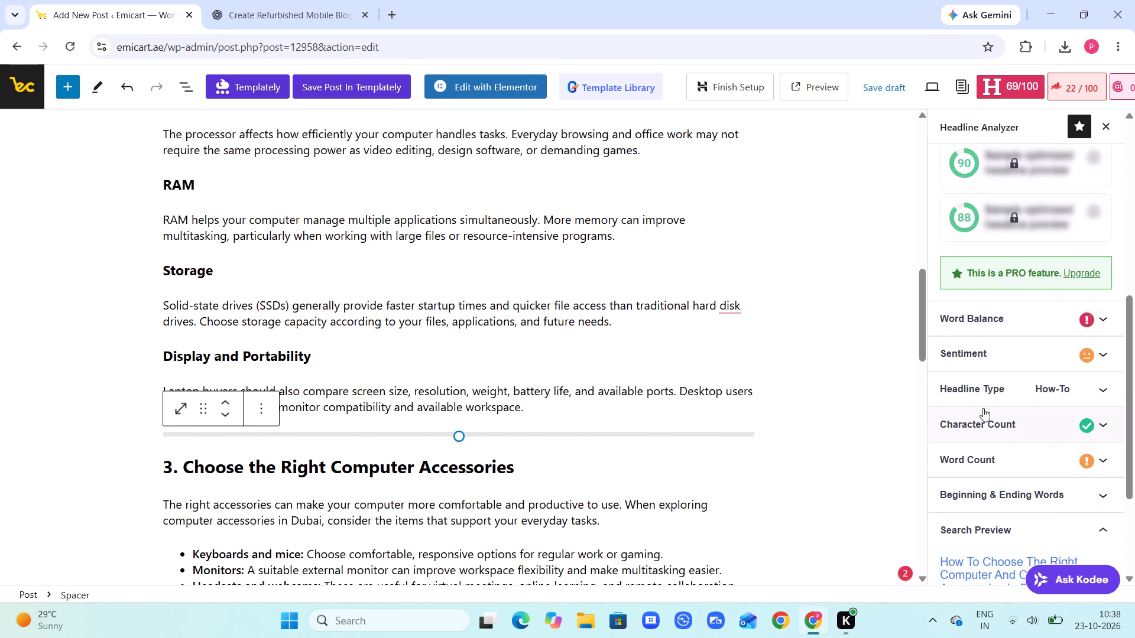
pyautogui.click(1032, 322)
pyautogui.scroll(-1, 1032, 322)
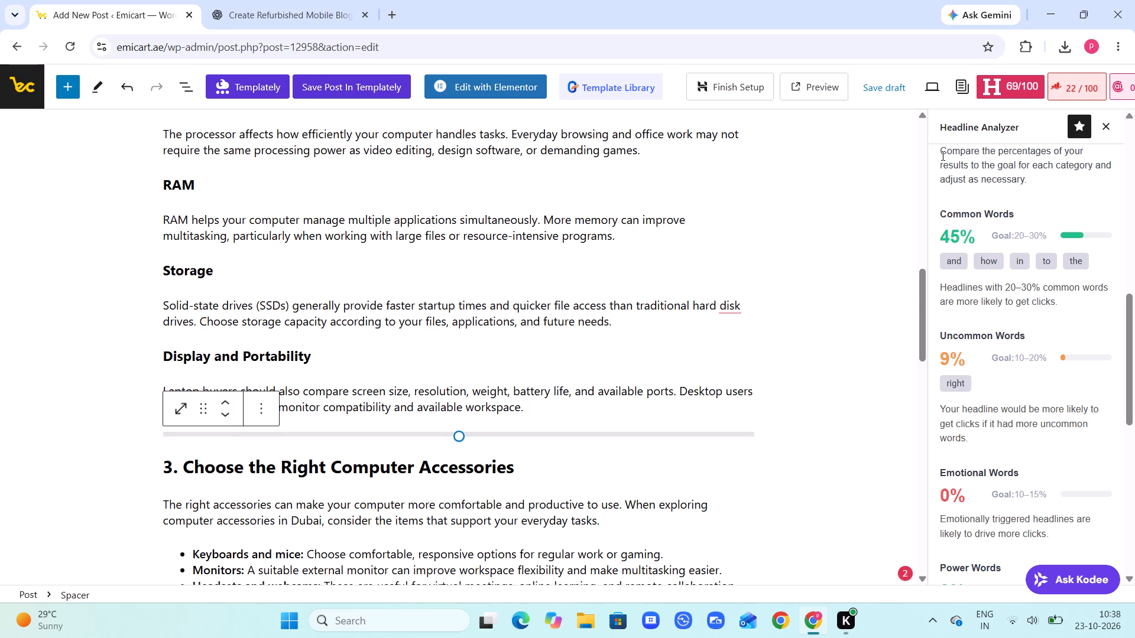
pyautogui.moveTo(941, 154); pyautogui.dragTo(1027, 585)
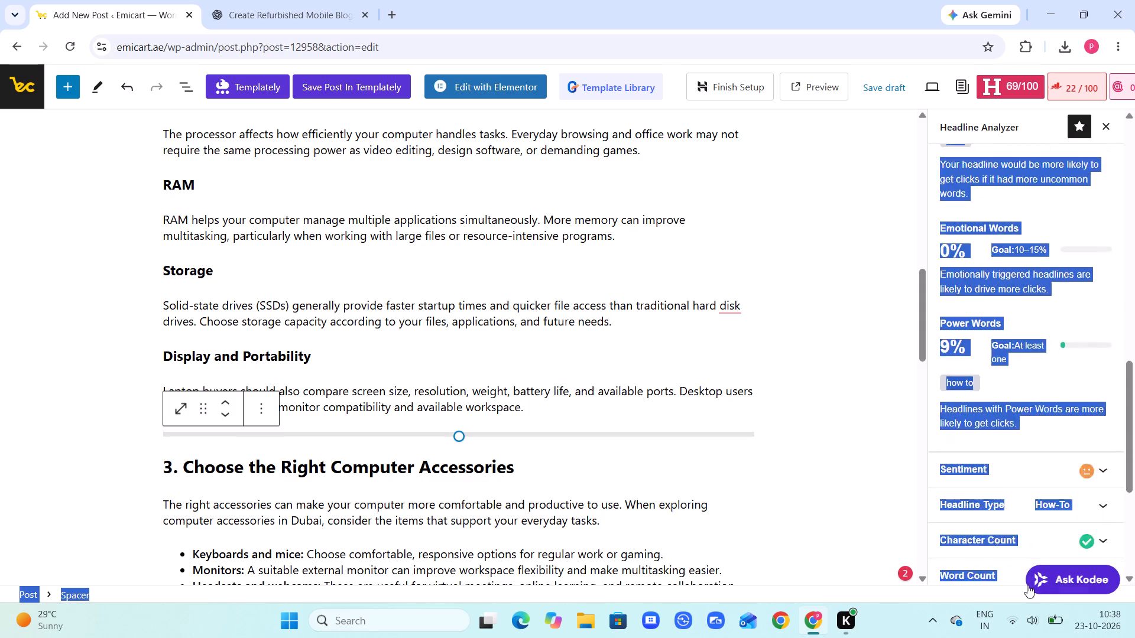
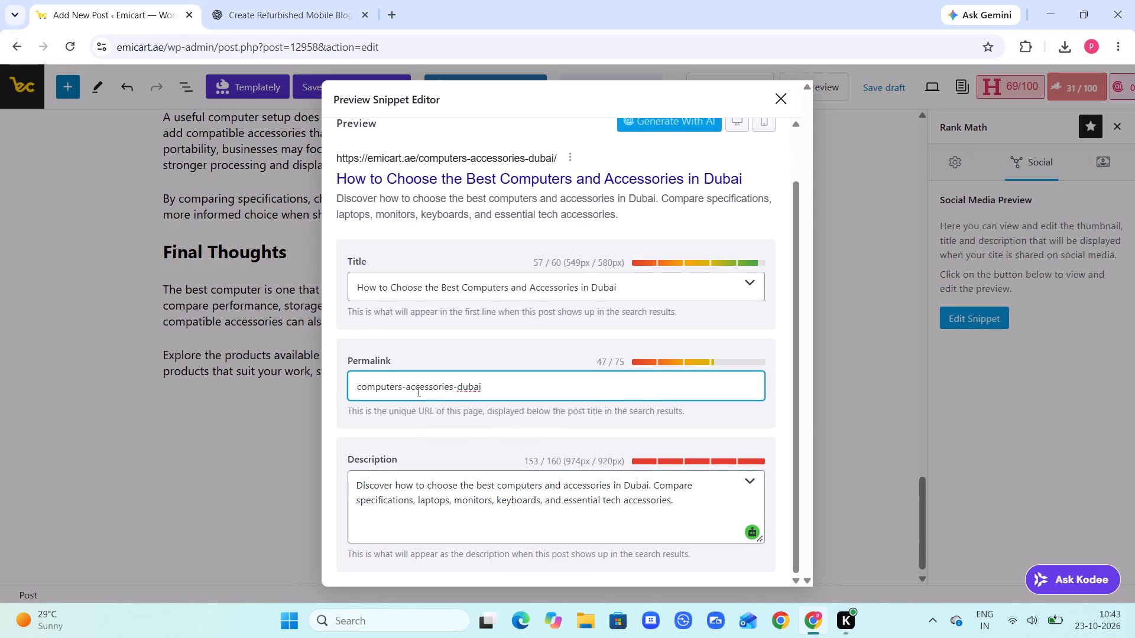
pyautogui.scroll(-1, 417, 391)
pyautogui.scroll(3, 601, 268)
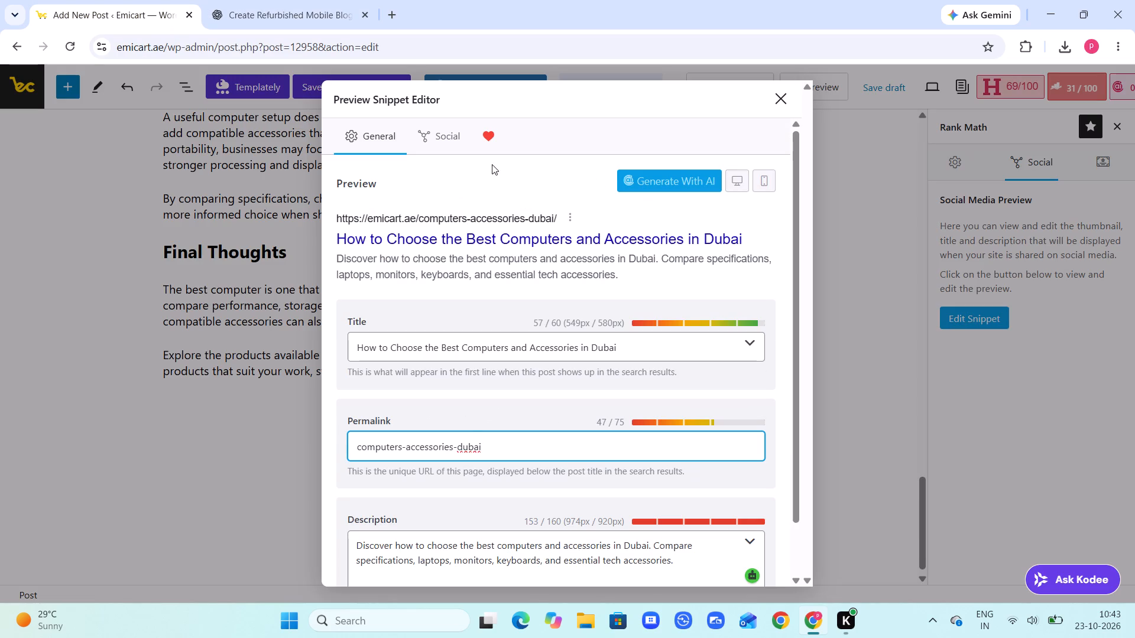
pyautogui.click(781, 100)
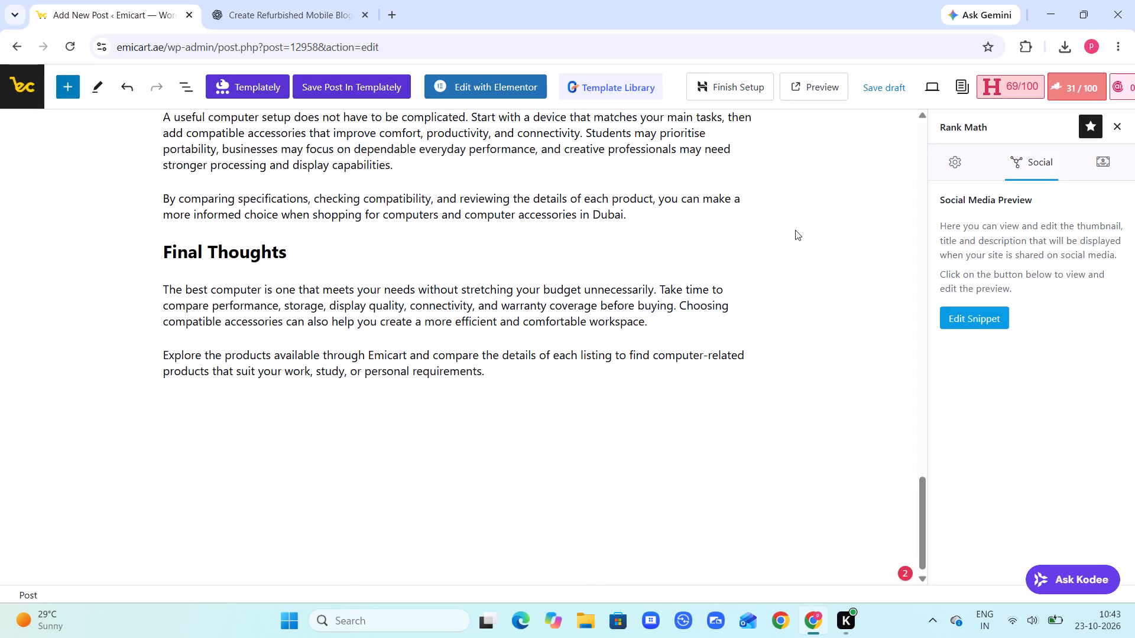
# Correct "operating-system" to "operating system" in the Windows support resources paragraph of section 5.
pyautogui.scroll(13, 795, 230)
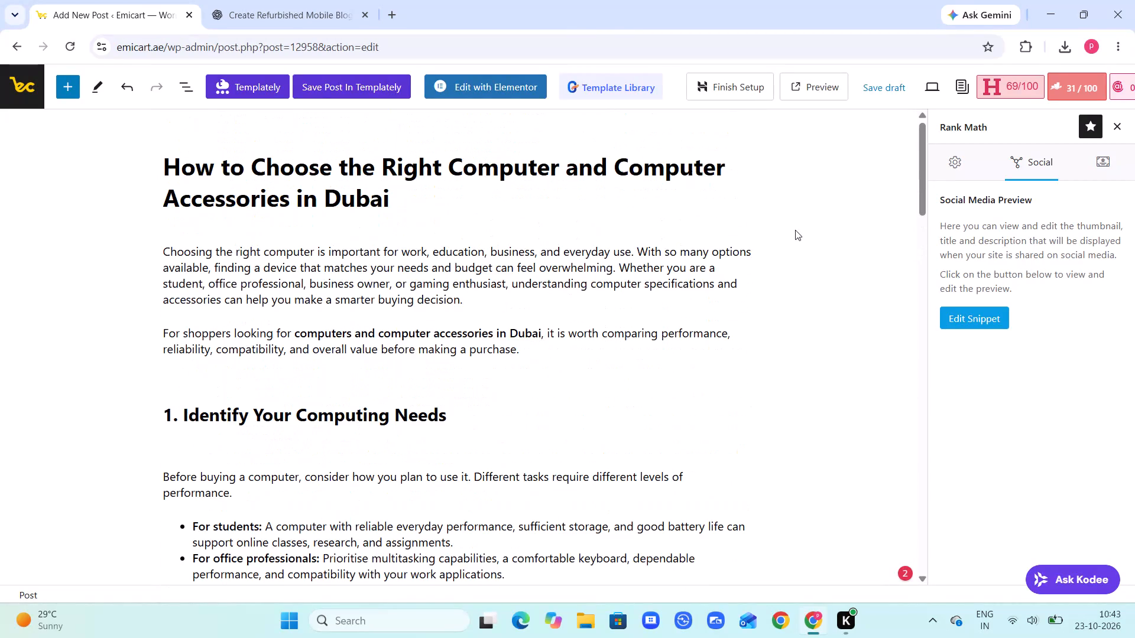
pyautogui.scroll(-9, 795, 230)
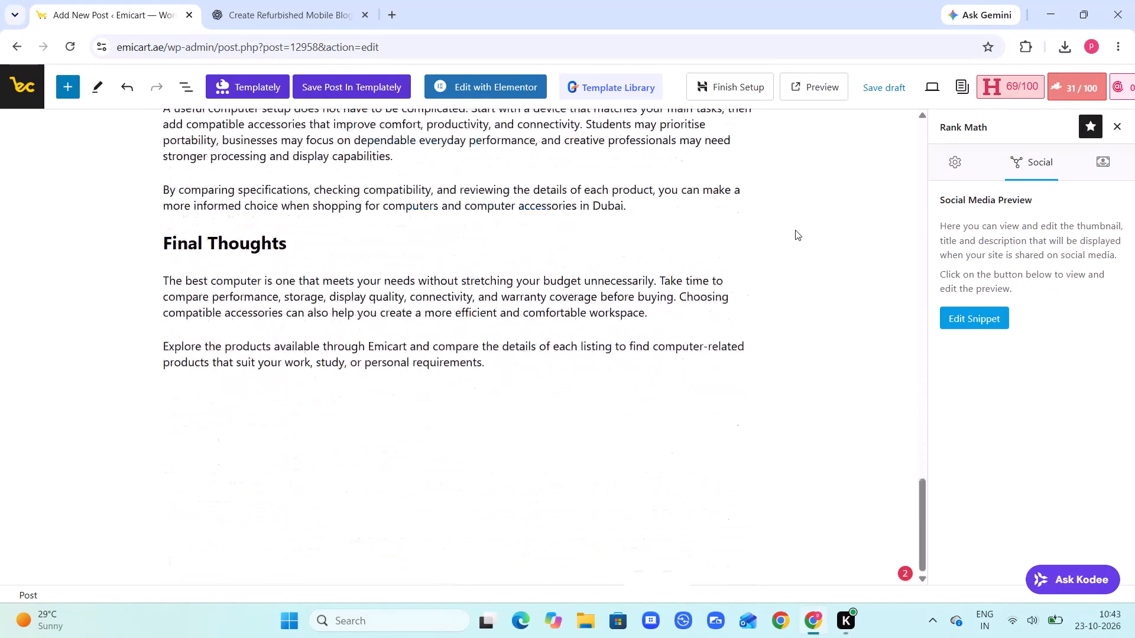
pyautogui.scroll(2, 795, 230)
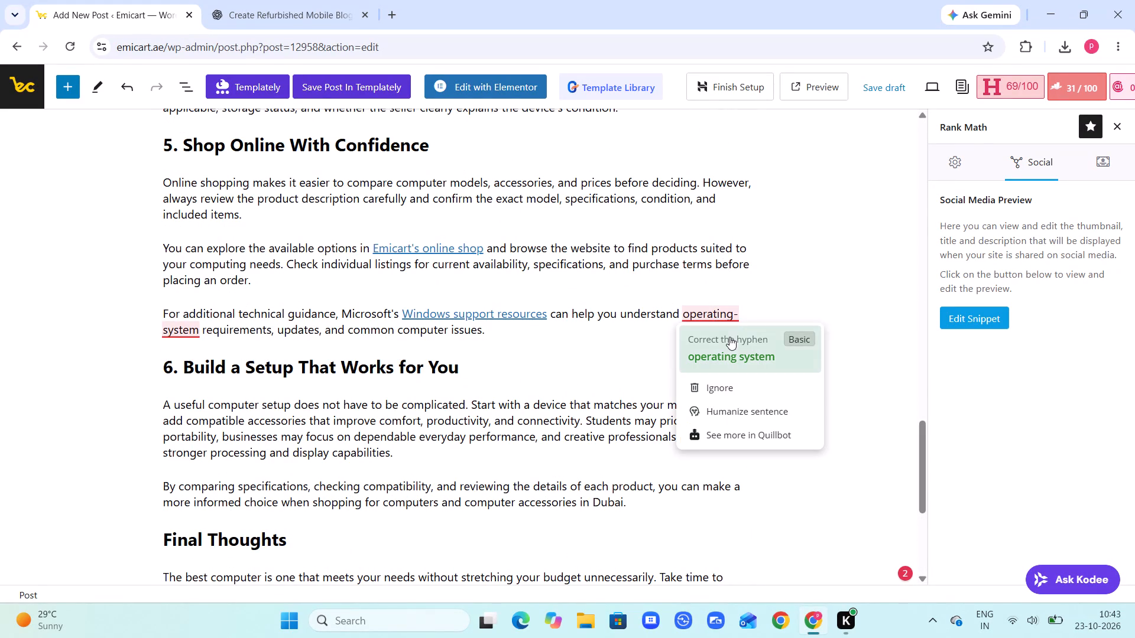
pyautogui.click(729, 337)
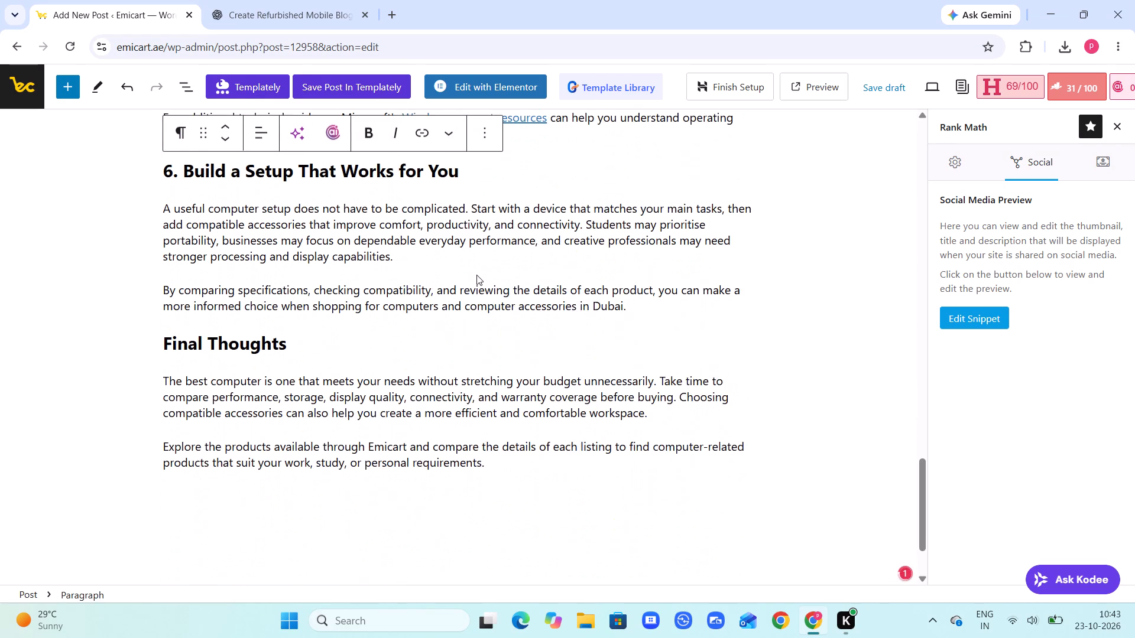
# Review the post body from its closing sections back up to the bold Dubai computer accessories phrase in the introduction.
pyautogui.scroll(7, 476, 275)
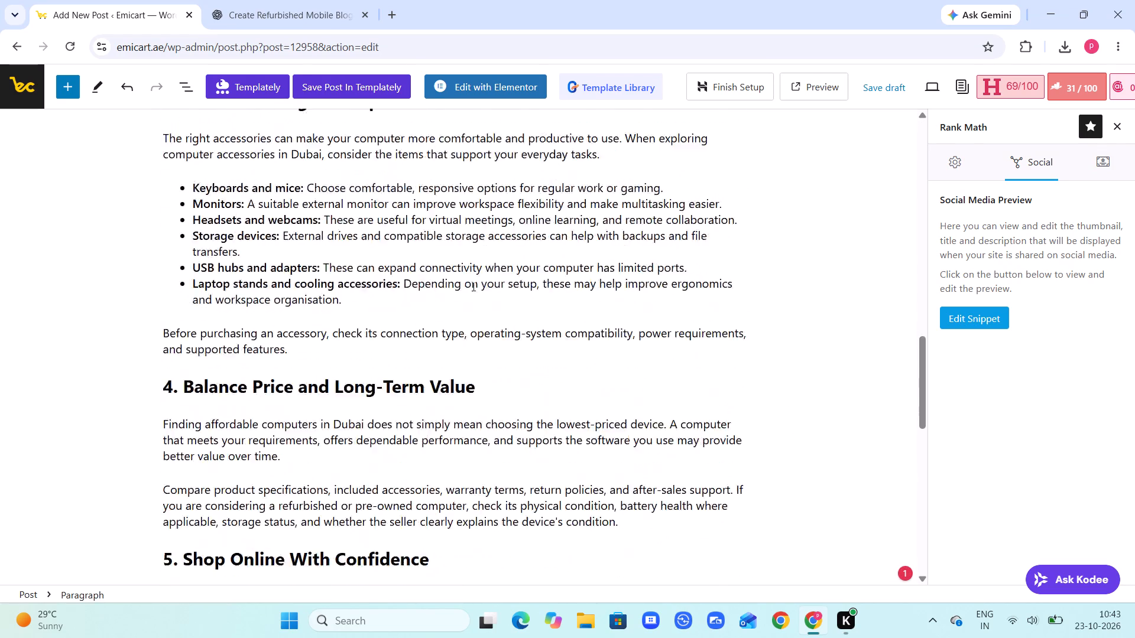
pyautogui.scroll(5, 472, 286)
pyautogui.scroll(-5, 472, 286)
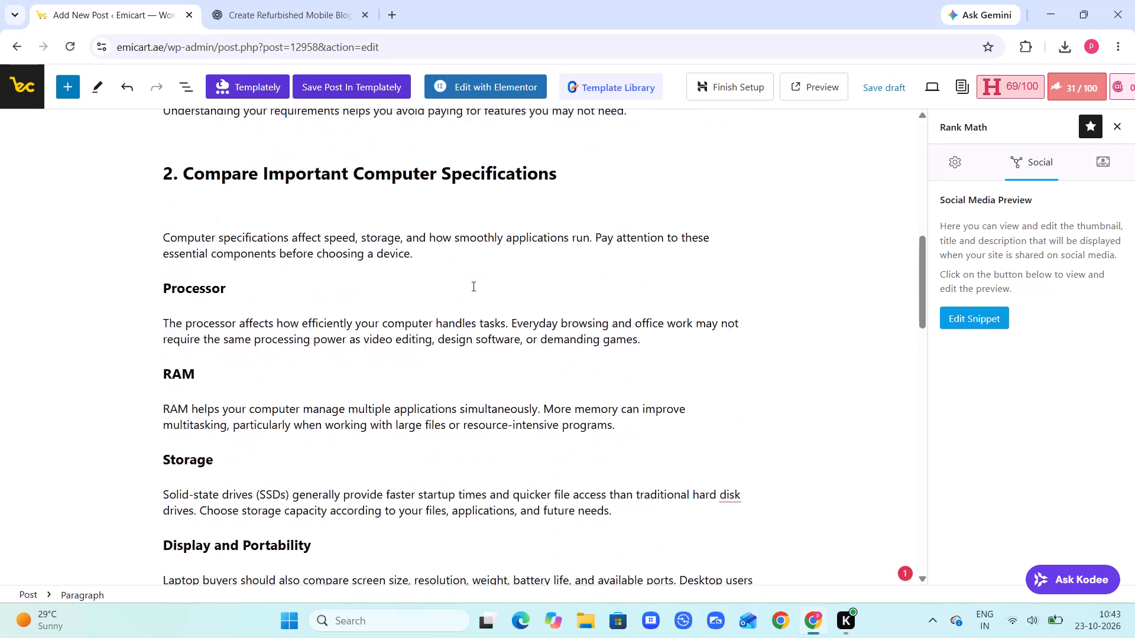
pyautogui.scroll(4, 472, 286)
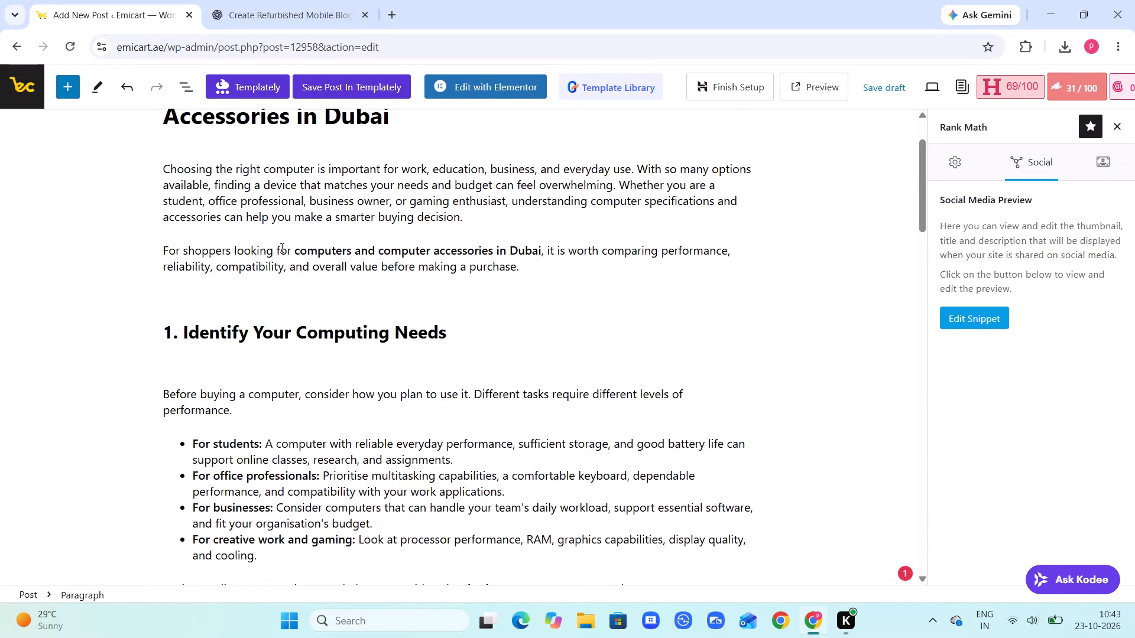
pyautogui.moveTo(293, 249); pyautogui.dragTo(551, 248)
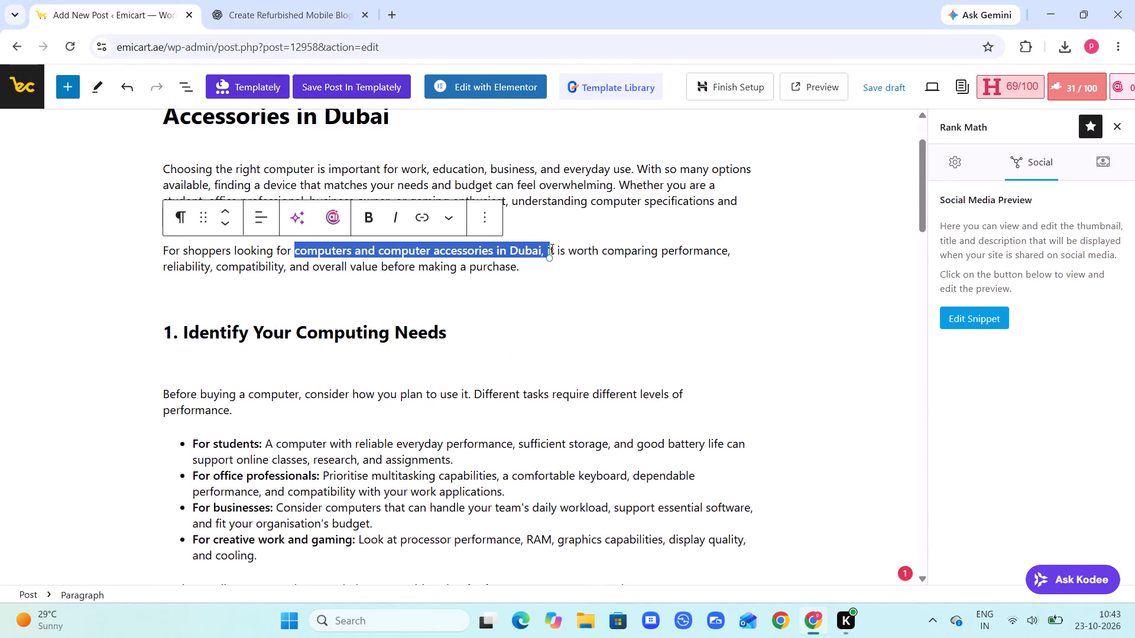
pyautogui.moveTo(551, 248); pyautogui.dragTo(551, 248)
pyautogui.click(445, 472)
# Insert a spacer between section 6's last paragraph and the "Final Thoughts" heading, and shrink its height to under 24 px.
pyautogui.scroll(-7, 445, 472)
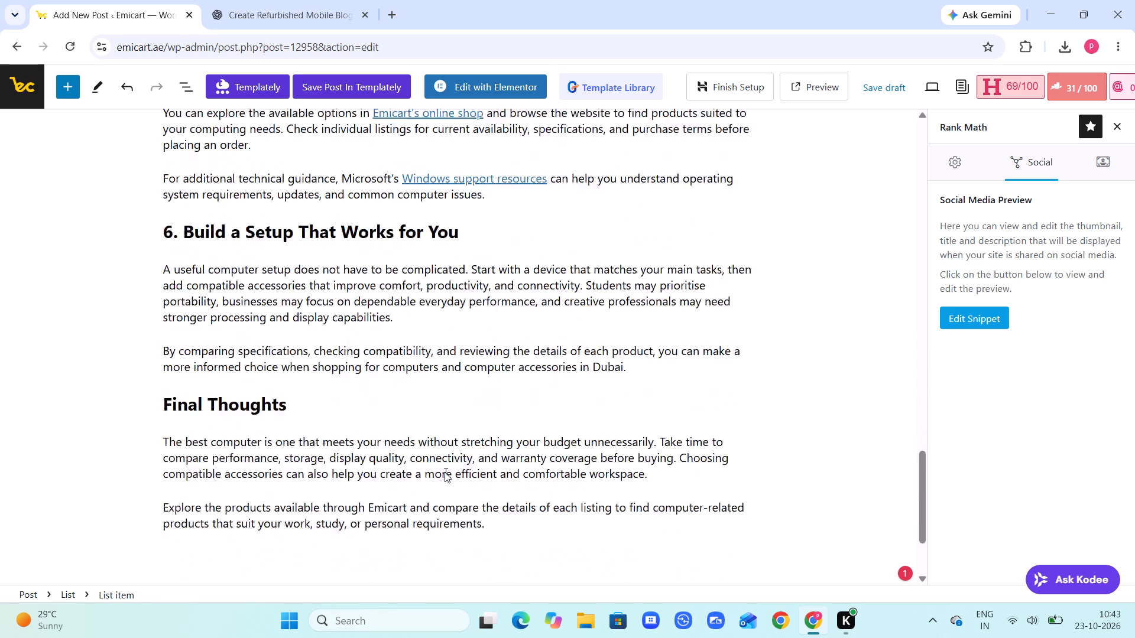
pyautogui.scroll(3, 445, 472)
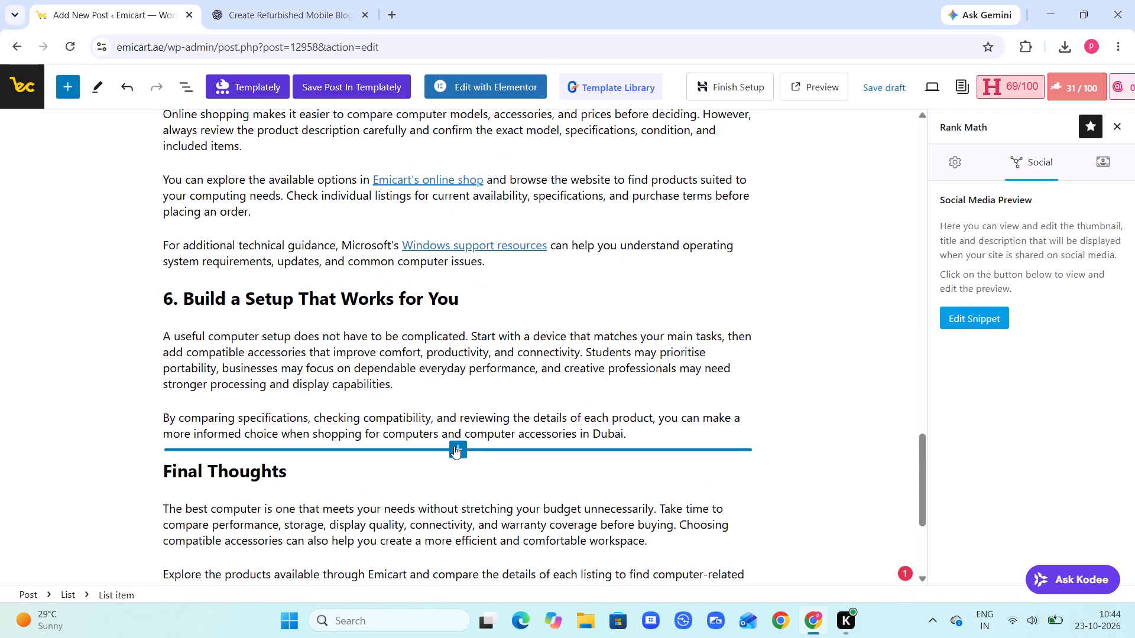
pyautogui.click(454, 446)
pyautogui.click(474, 572)
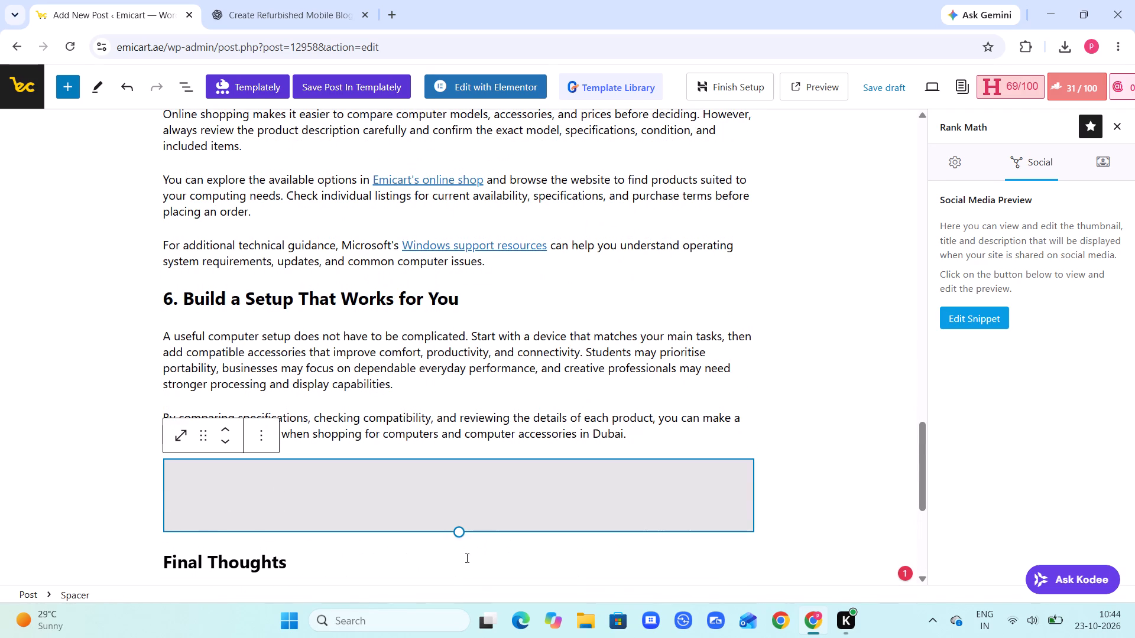
pyautogui.moveTo(461, 532); pyautogui.dragTo(463, 480)
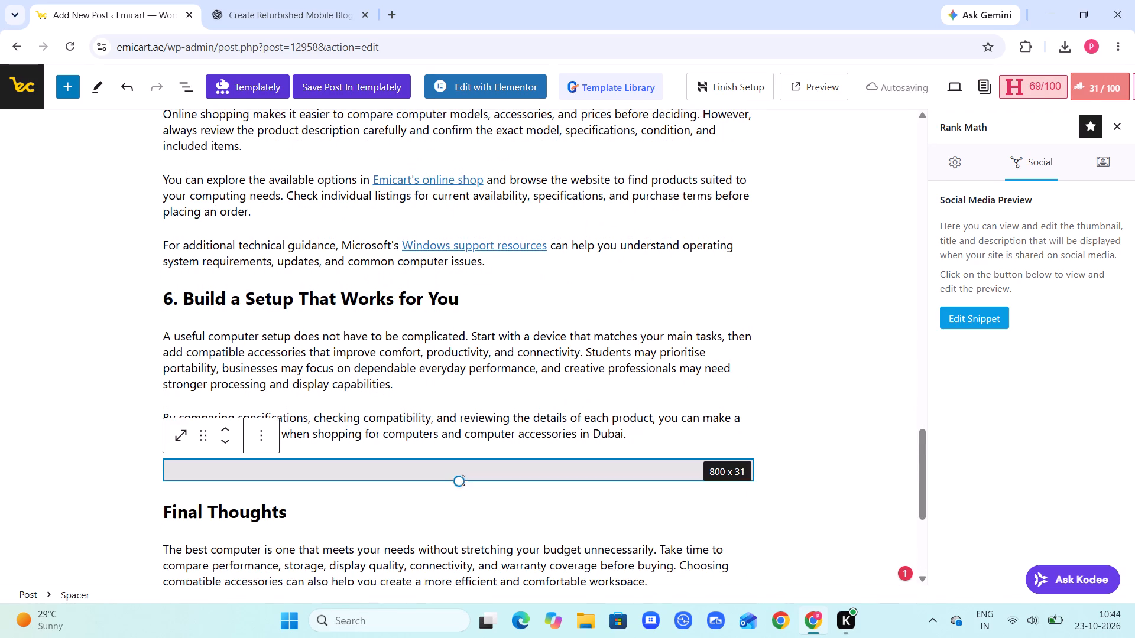
pyautogui.moveTo(463, 480); pyautogui.dragTo(466, 476)
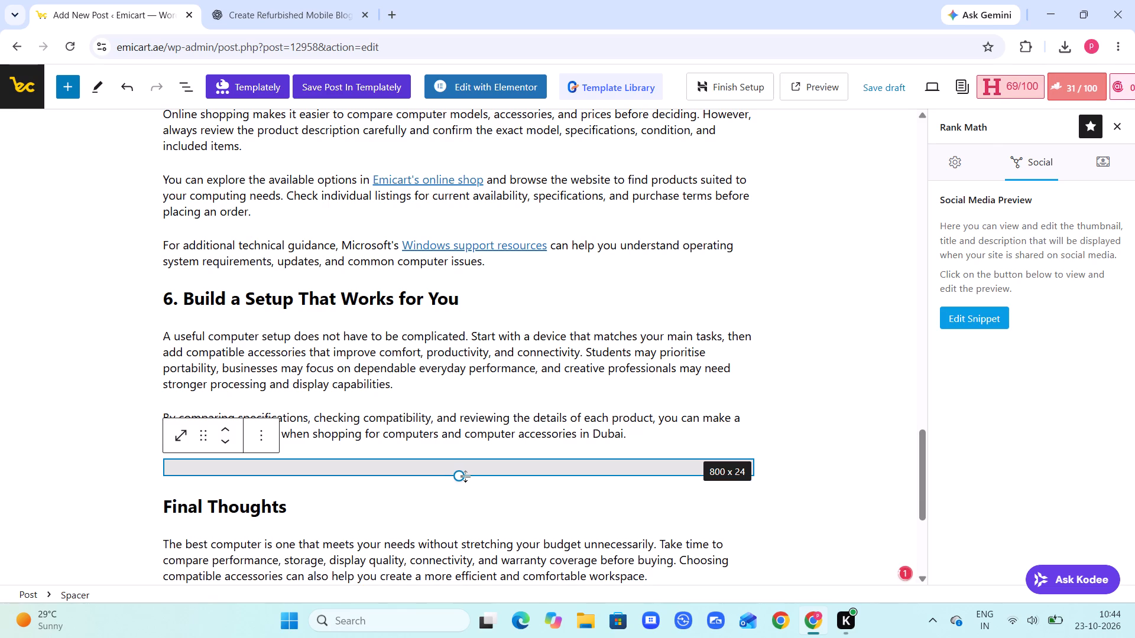
pyautogui.moveTo(466, 476); pyautogui.dragTo(458, 470)
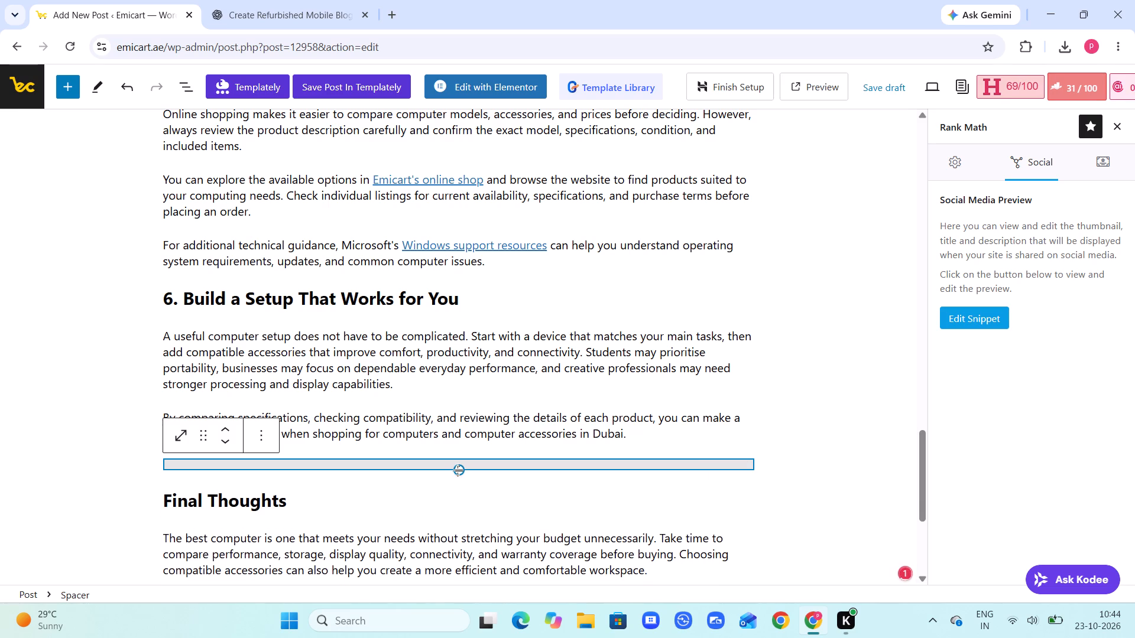
# Insert a spacer above the "6. Build a Setup That Works for You" heading and shrink it to a thin gap.
pyautogui.click(432, 279)
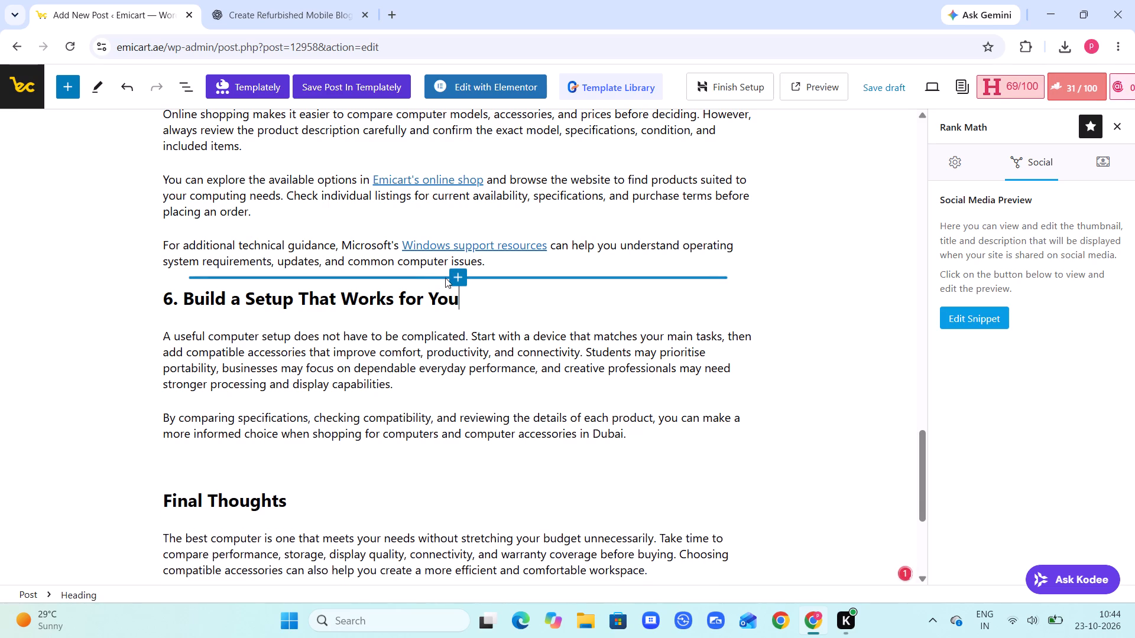
pyautogui.click(465, 274)
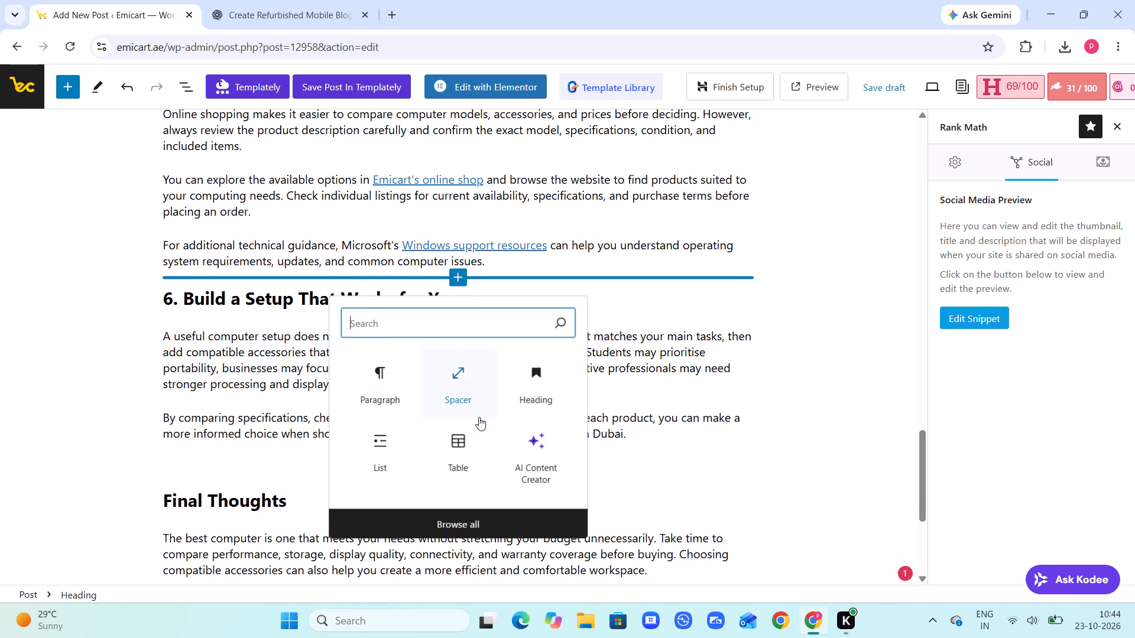
pyautogui.click(466, 396)
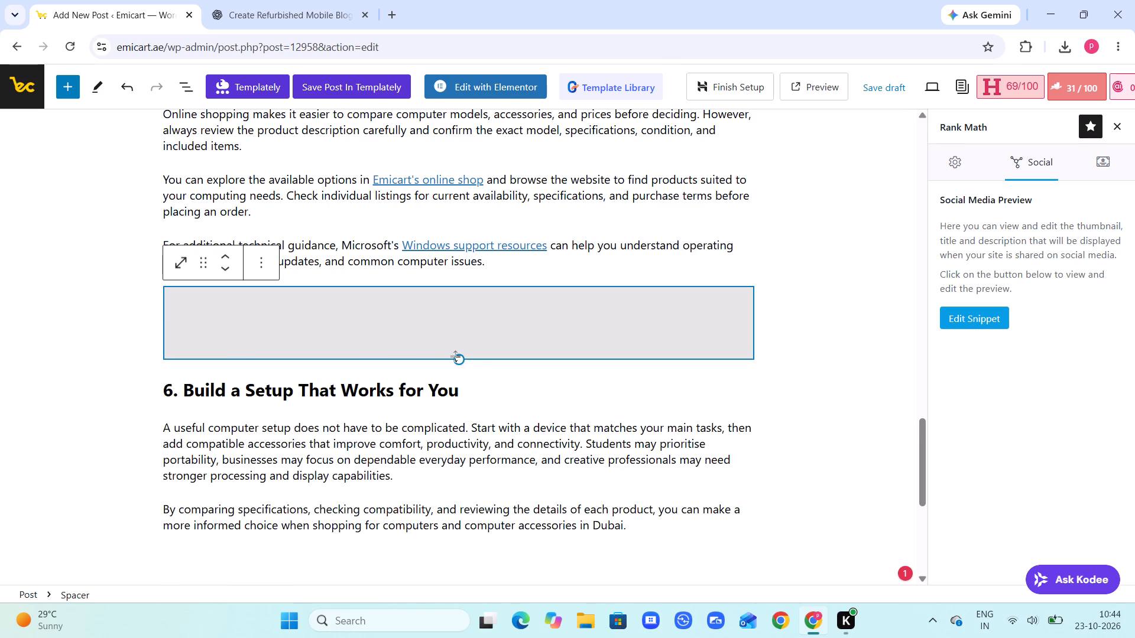
pyautogui.moveTo(456, 356); pyautogui.dragTo(457, 294)
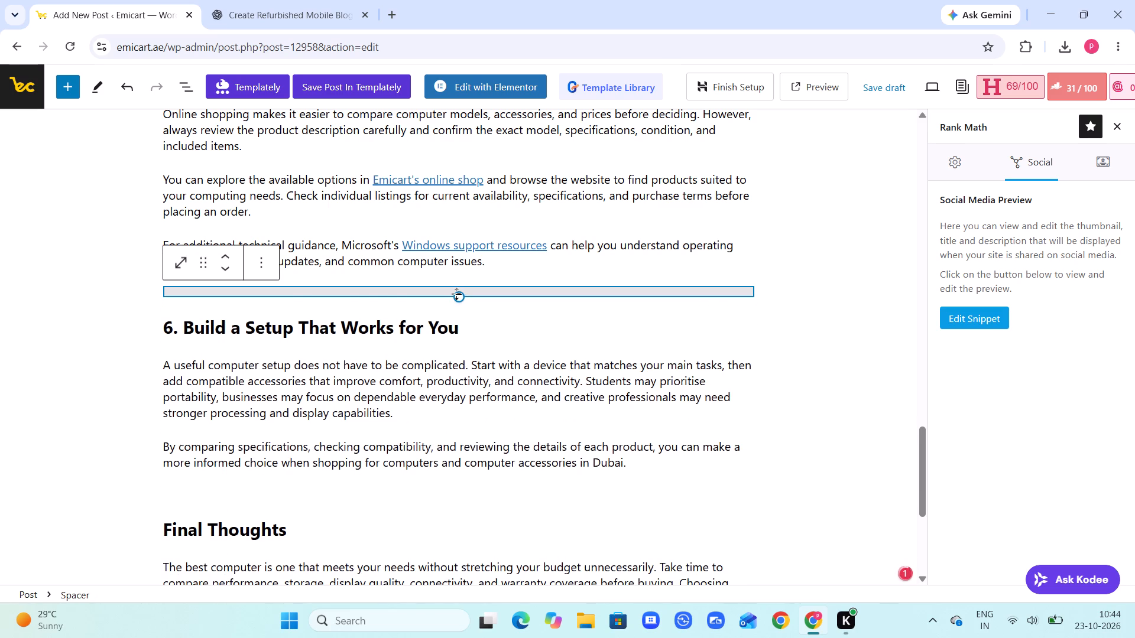
# Insert a spacer above the "5. Shop Online With Confidence" heading and reduce its height to about 28 px.
pyautogui.scroll(4, 457, 294)
pyautogui.click(445, 285)
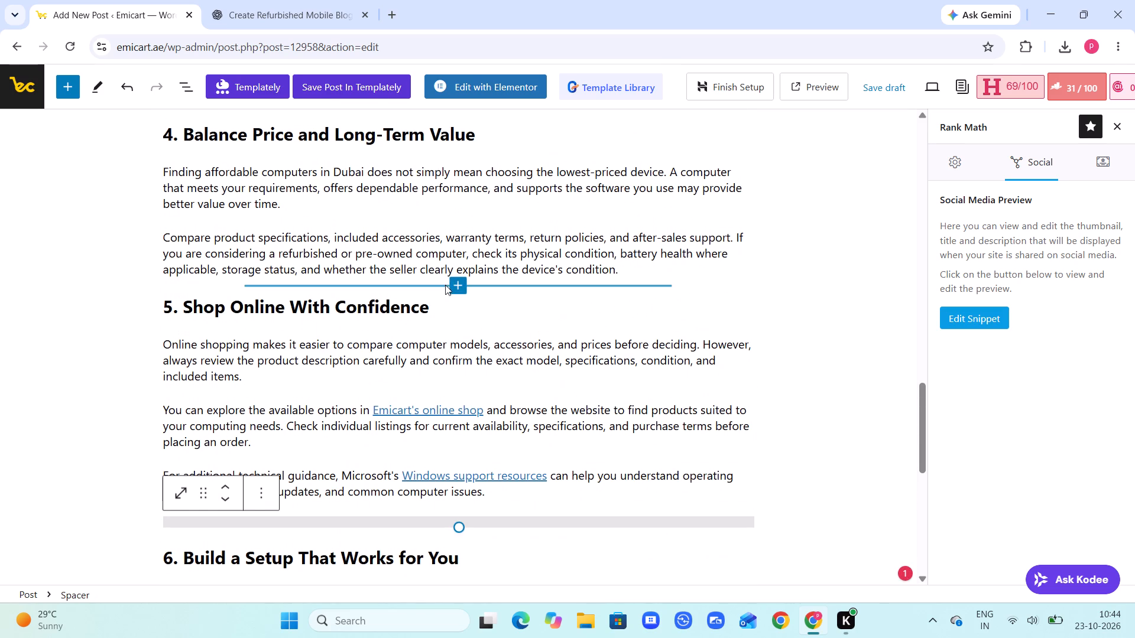
pyautogui.click(453, 285)
pyautogui.click(447, 385)
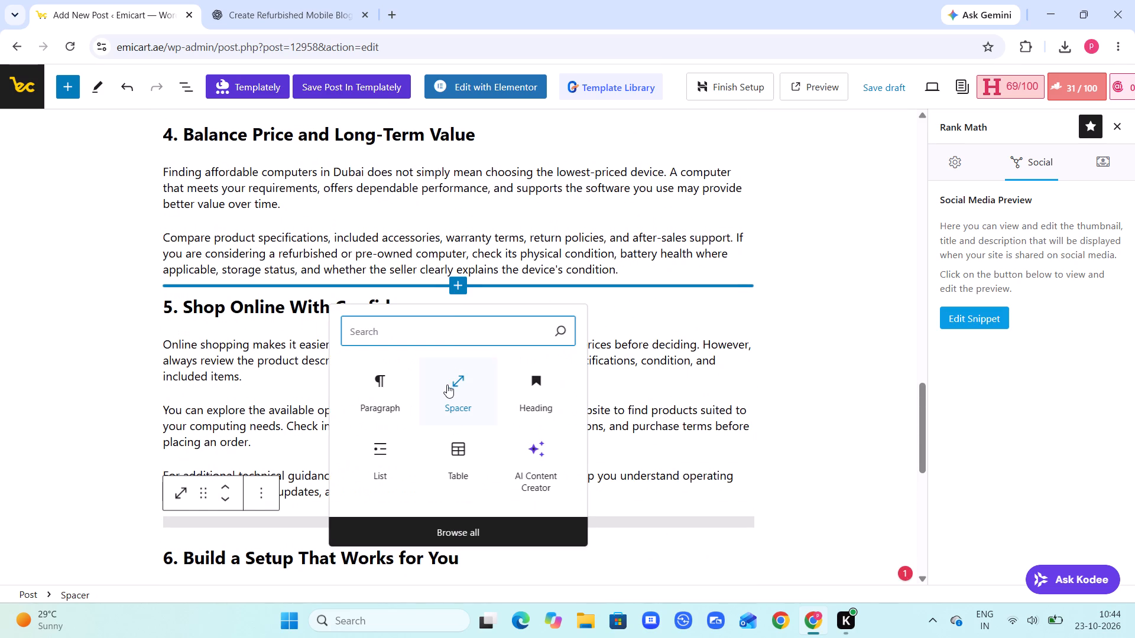
pyautogui.moveTo(461, 372); pyautogui.dragTo(456, 317)
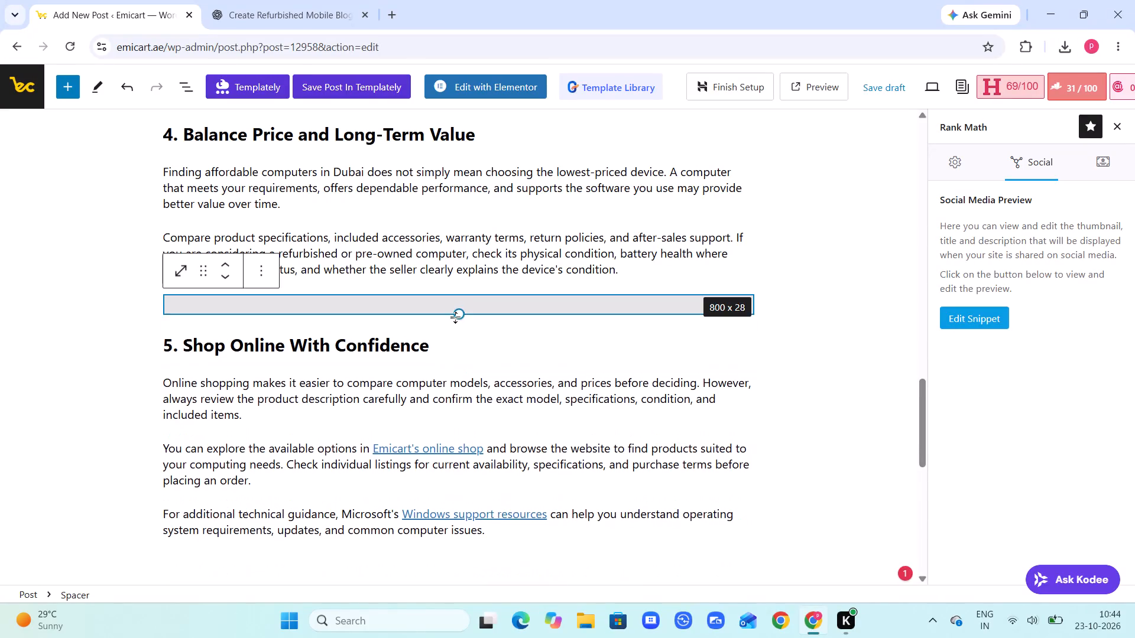
# Shrink the spacer above the "5. Shop Online With Confidence" heading further to a thinner gap.
pyautogui.moveTo(456, 317); pyautogui.dragTo(456, 310)
# Insert a spacer above the "4. Balance Price and Long-Term Value" heading and reduce its height to about 14 px.
pyautogui.scroll(2, 456, 310)
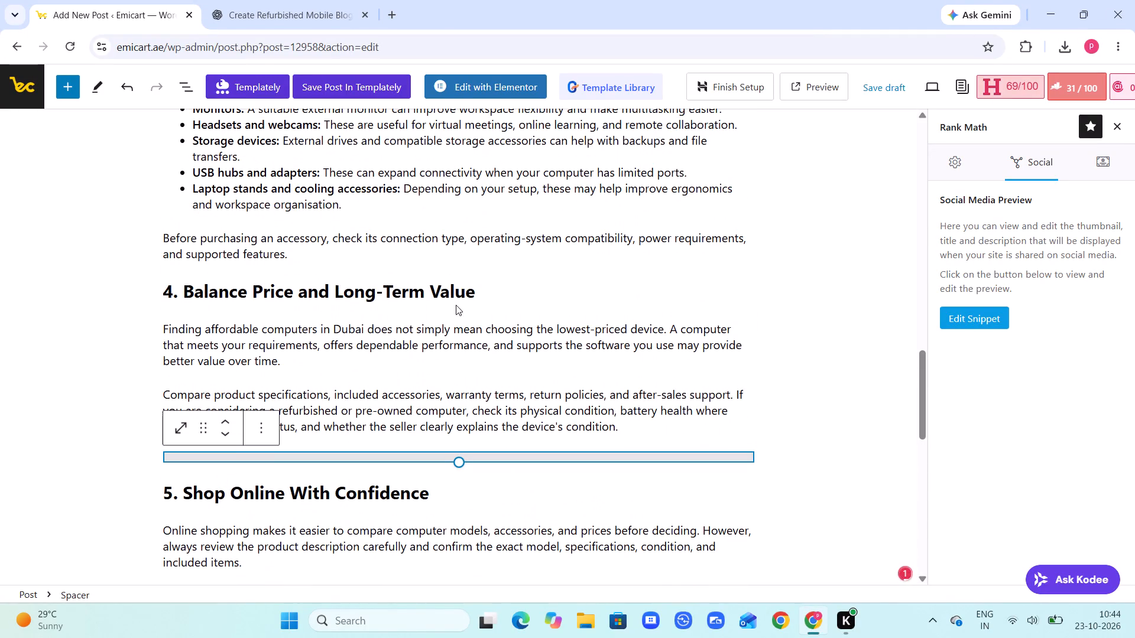
pyautogui.click(454, 269)
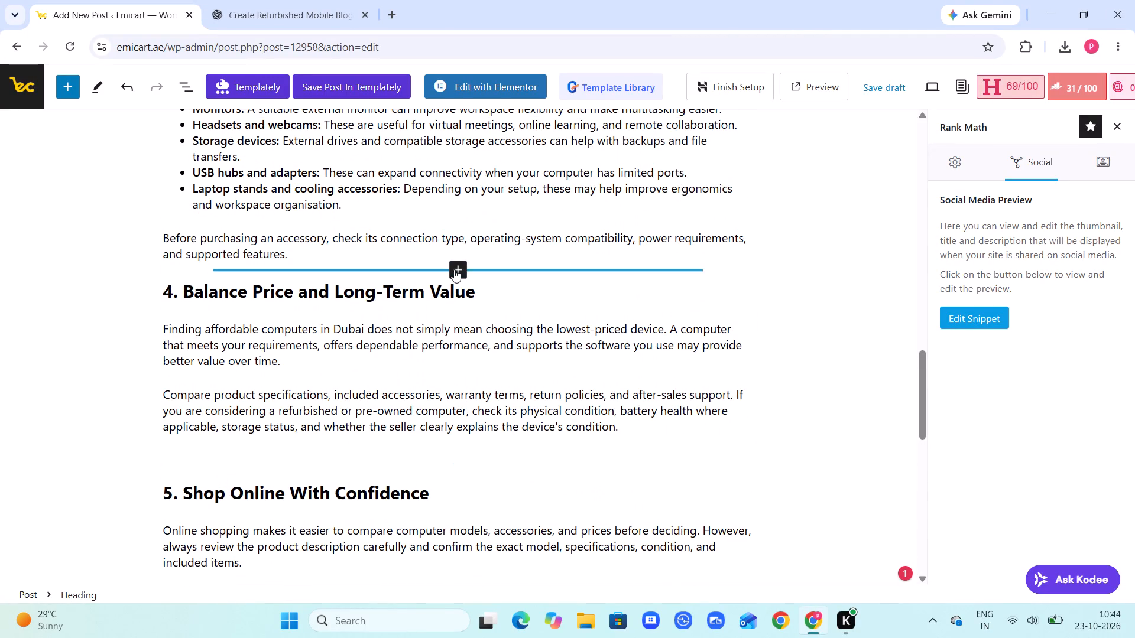
pyautogui.click(454, 269)
pyautogui.click(451, 390)
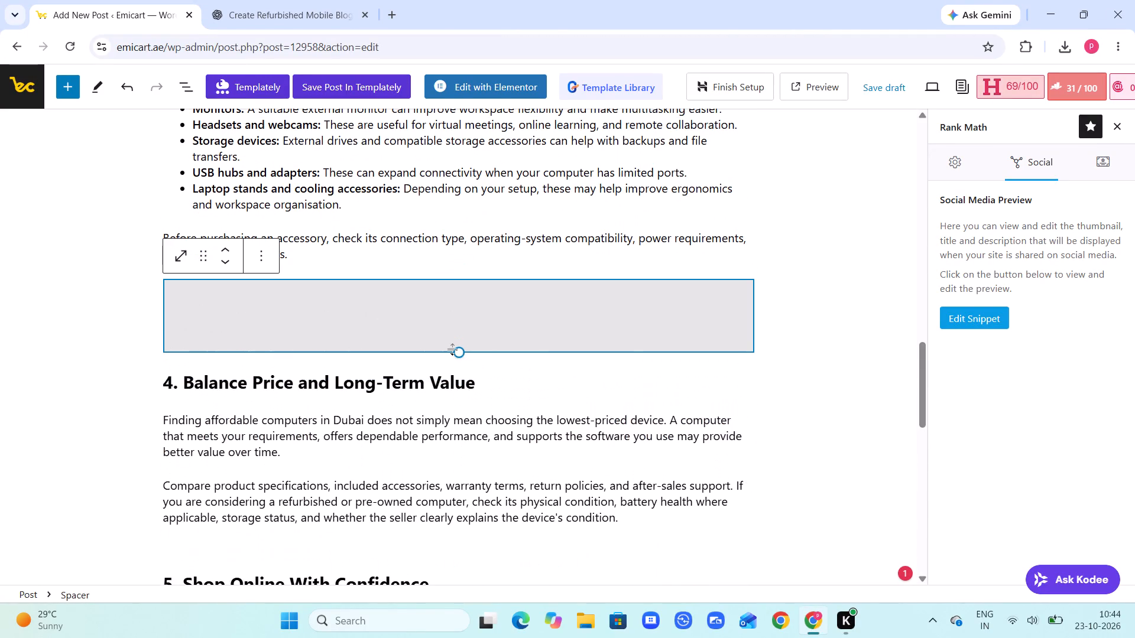
pyautogui.moveTo(458, 350); pyautogui.dragTo(468, 284)
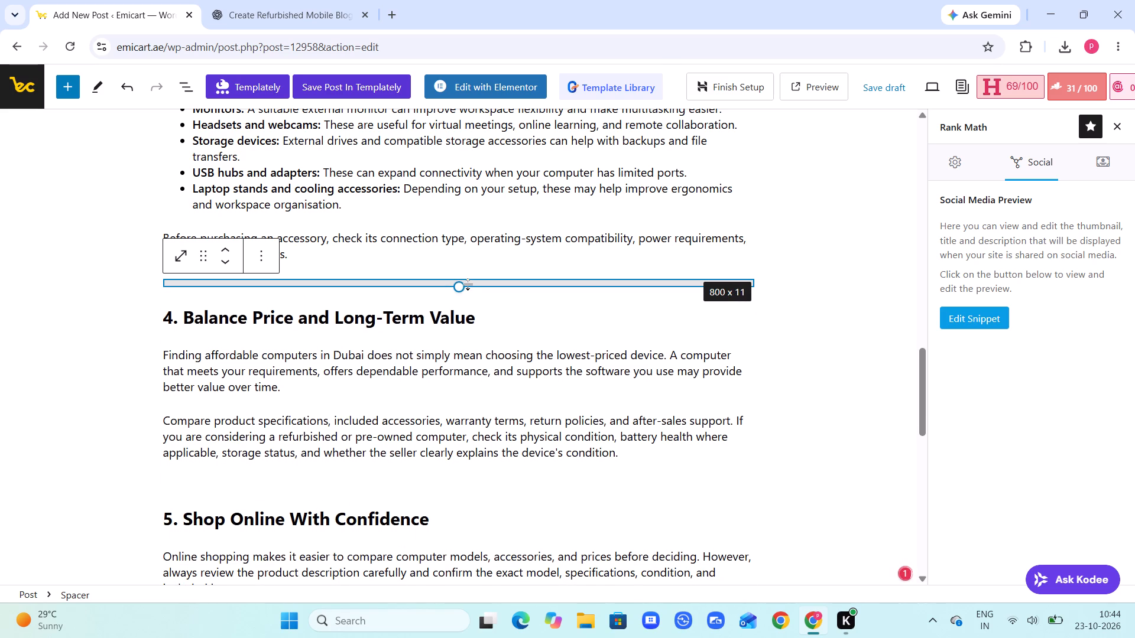
pyautogui.moveTo(468, 284); pyautogui.dragTo(468, 285)
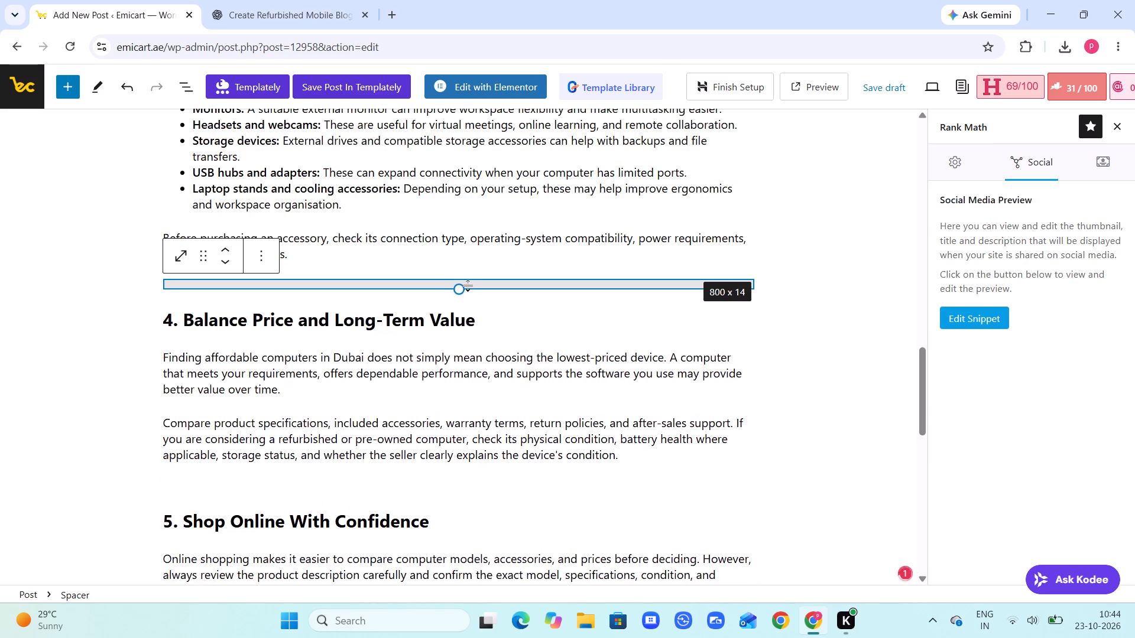
# Insert a spacer above the "3. Choose the Right Computer Accessories" heading and shrink its height to about 18 px.
pyautogui.scroll(5, 468, 285)
pyautogui.click(454, 285)
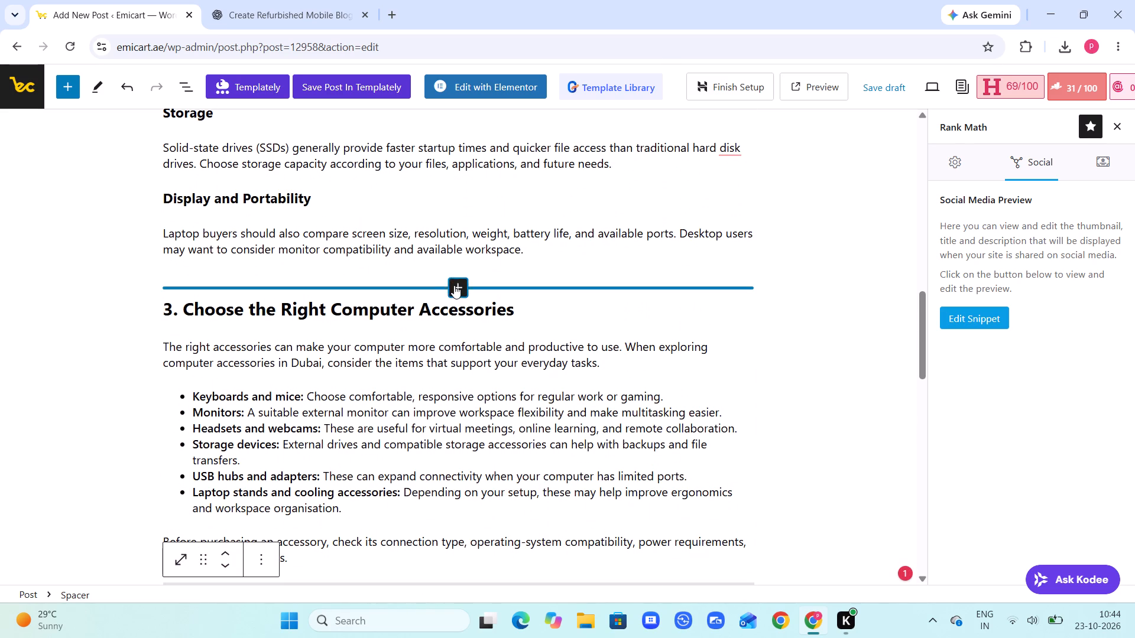
pyautogui.click(447, 403)
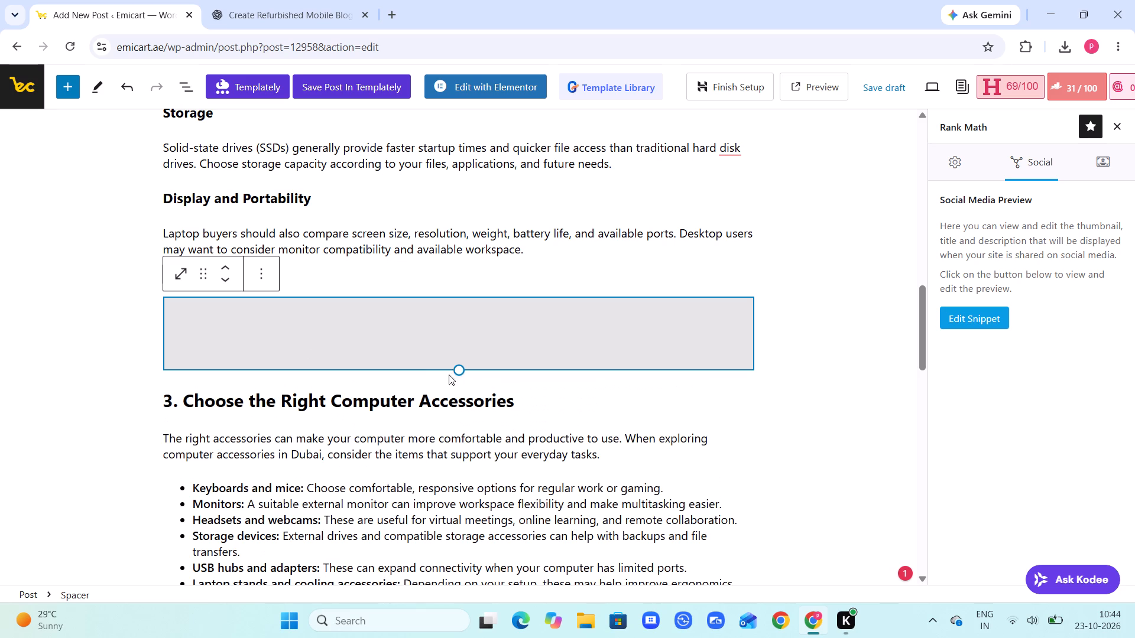
pyautogui.click(462, 365)
pyautogui.moveTo(462, 365); pyautogui.dragTo(471, 315)
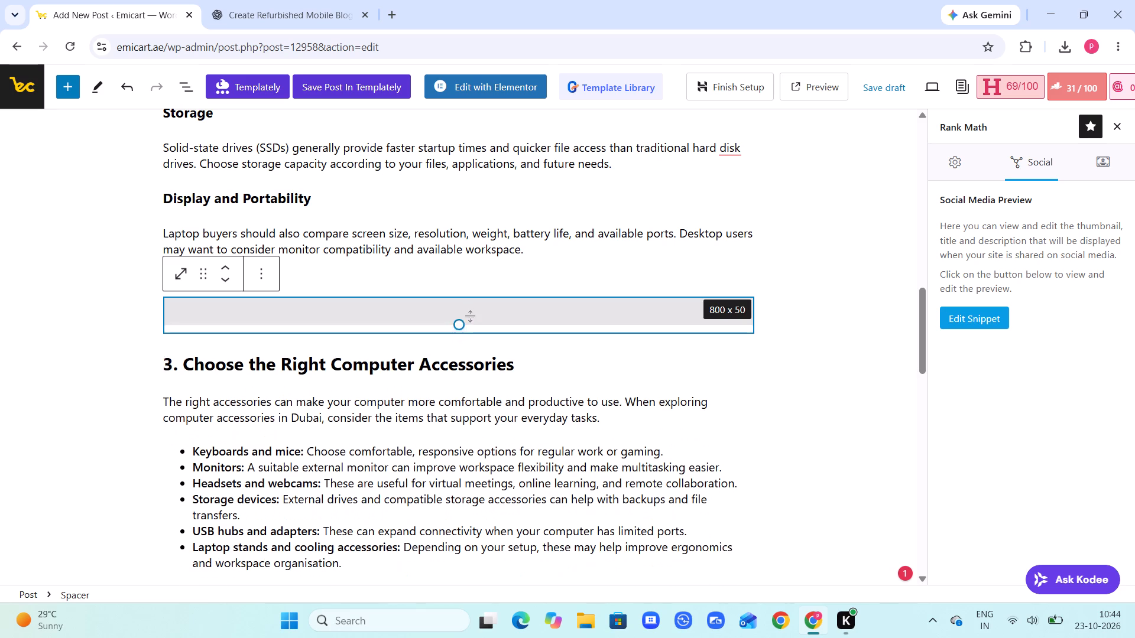
pyautogui.moveTo(471, 315); pyautogui.dragTo(472, 305)
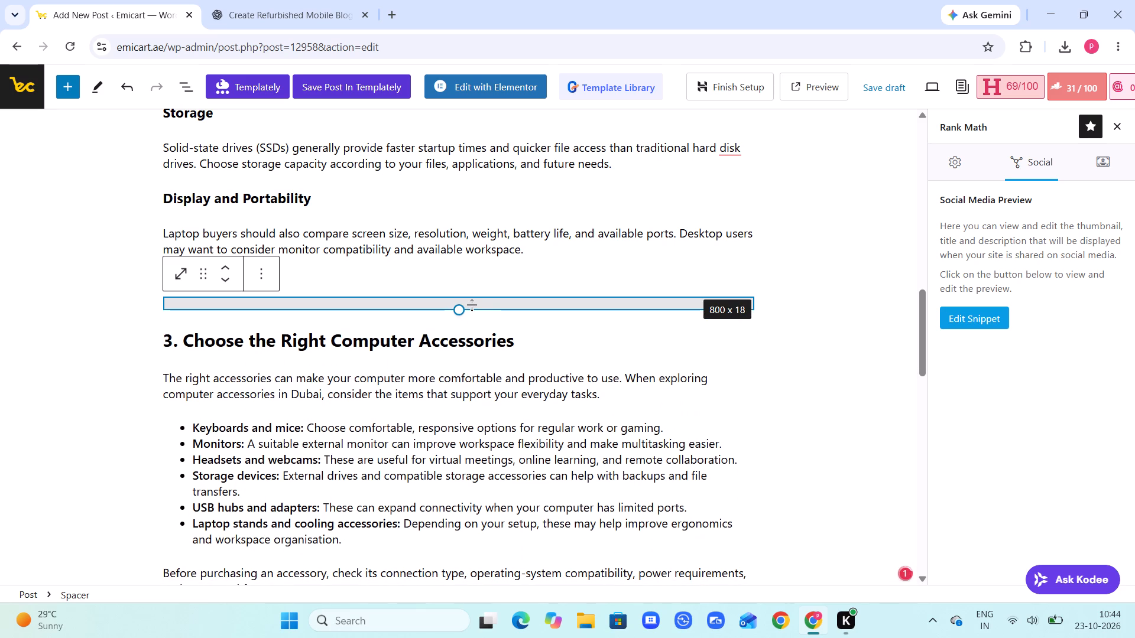
pyautogui.moveTo(472, 305); pyautogui.dragTo(472, 302)
# Insert a spacer above the "2. Compare Important Computer Specifications" heading and reduce its height to about 15 px.
pyautogui.scroll(7, 472, 302)
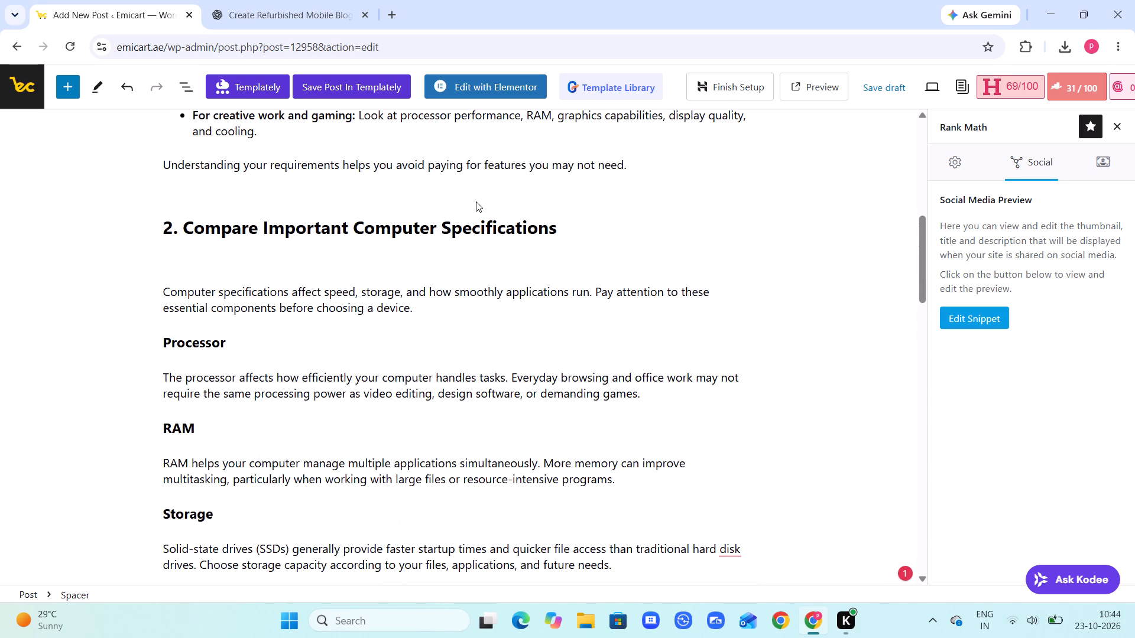
pyautogui.click(460, 200)
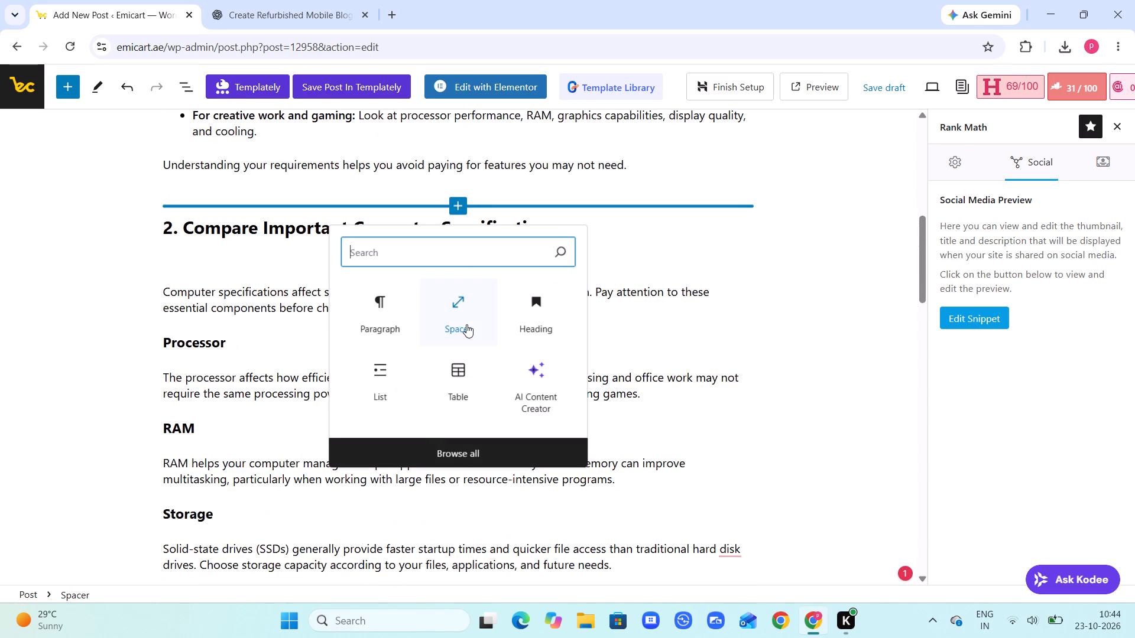
pyautogui.click(466, 324)
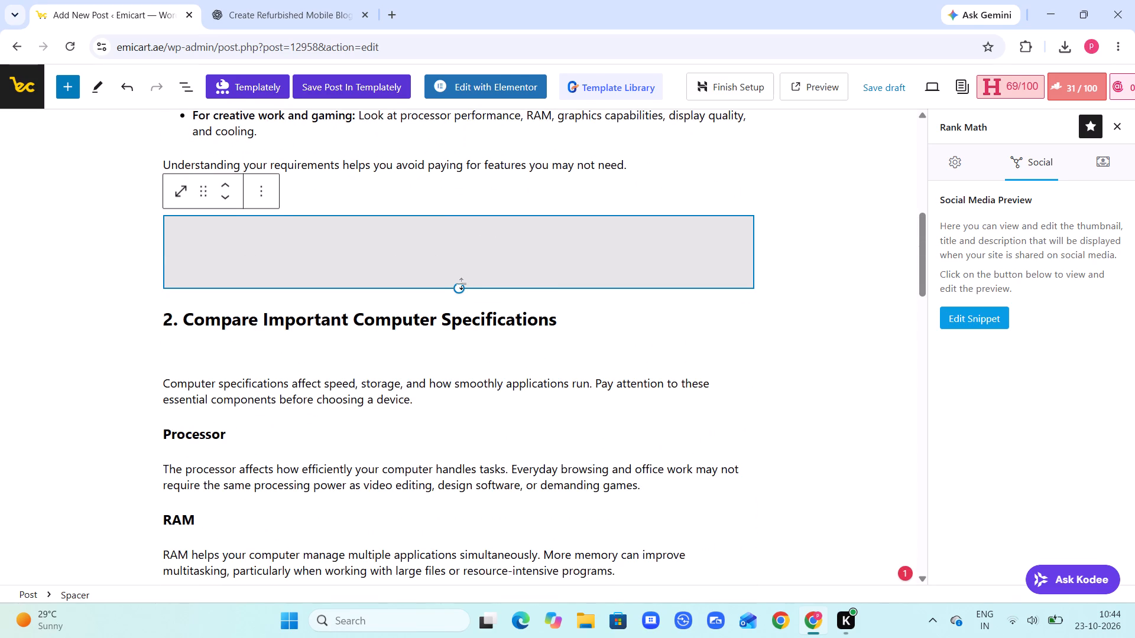
pyautogui.moveTo(462, 284); pyautogui.dragTo(458, 216)
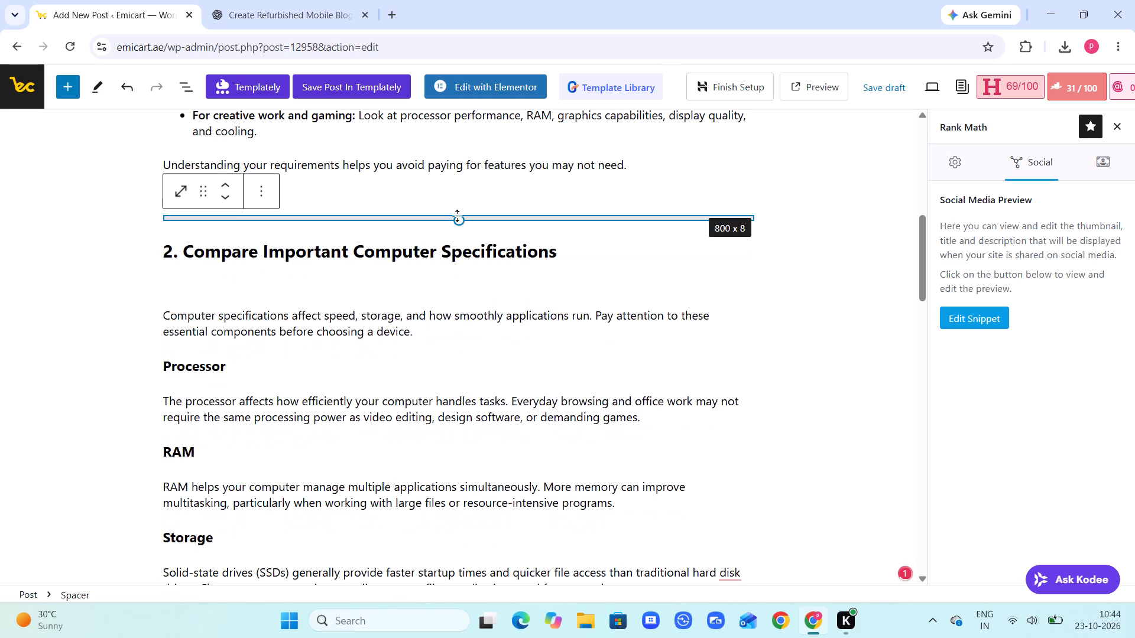
pyautogui.moveTo(458, 216); pyautogui.dragTo(460, 220)
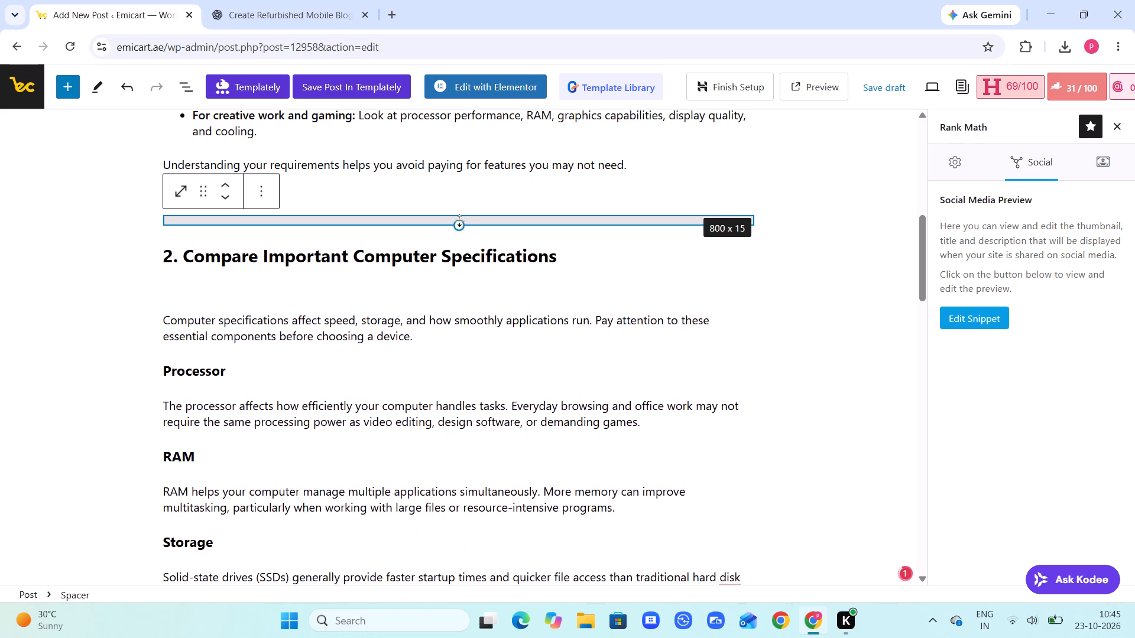
pyautogui.moveTo(460, 220); pyautogui.dragTo(461, 219)
# Insert a spacer between the "Final Thoughts" heading and its first paragraph, and shrink it to a thin gap.
pyautogui.scroll(6, 461, 219)
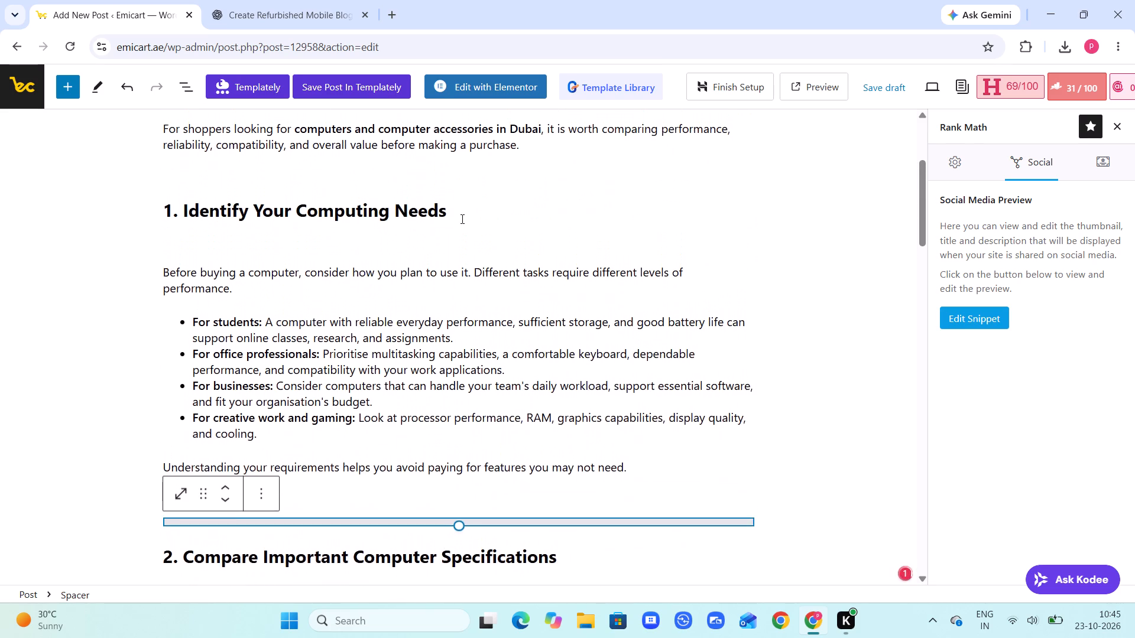
pyautogui.scroll(1, 461, 219)
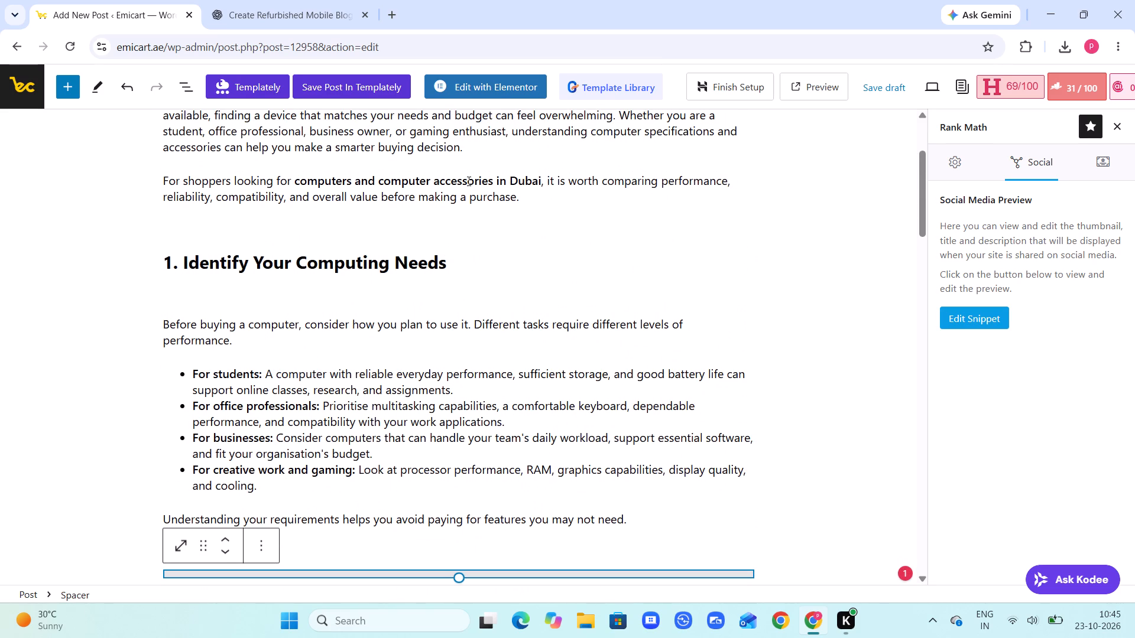
pyautogui.scroll(1, 468, 181)
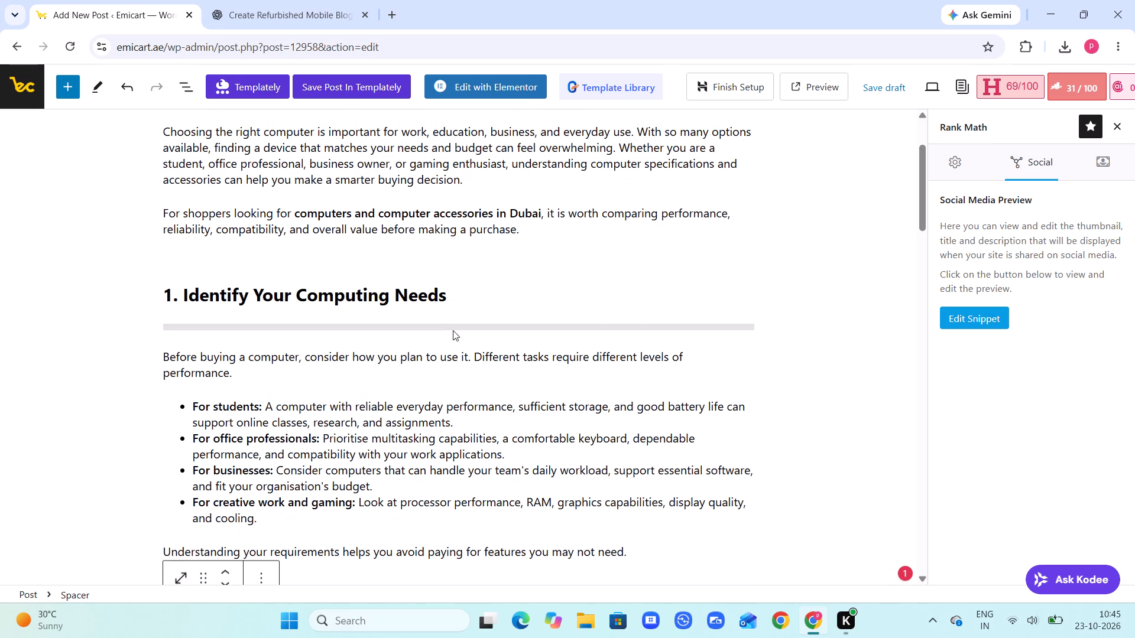
pyautogui.scroll(-16, 455, 321)
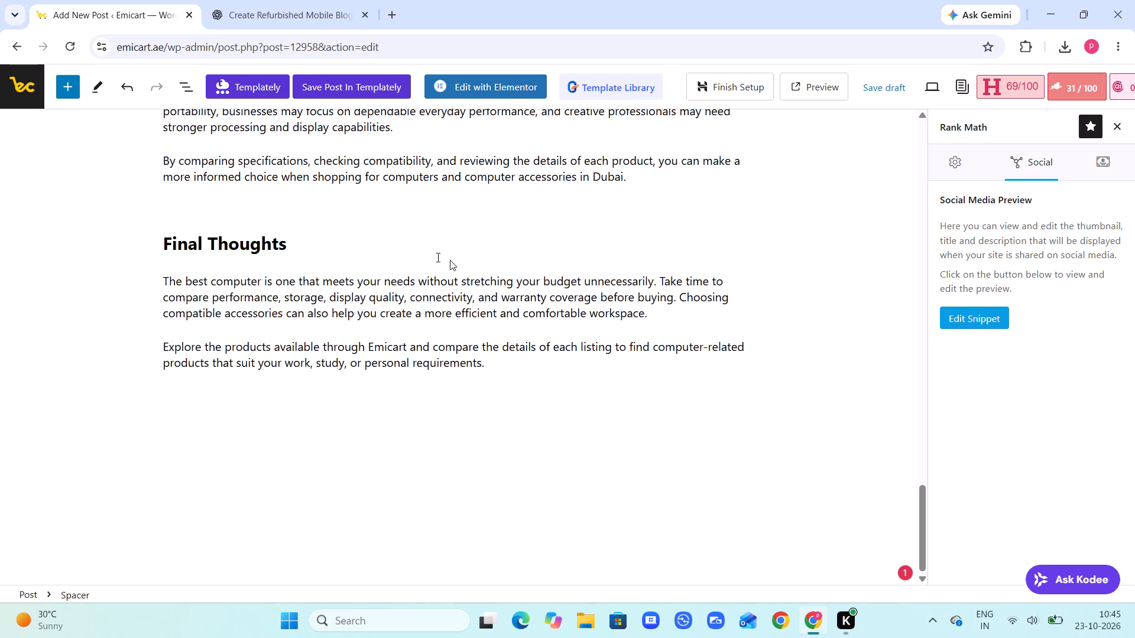
pyautogui.click(466, 260)
pyautogui.click(455, 380)
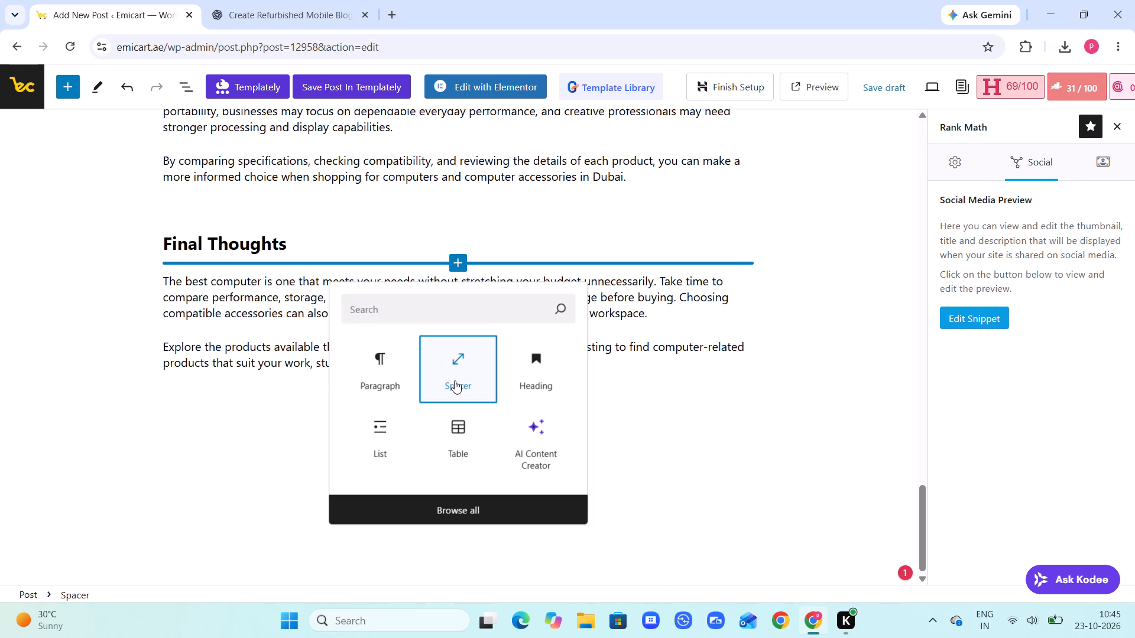
pyautogui.moveTo(462, 343); pyautogui.dragTo(468, 307)
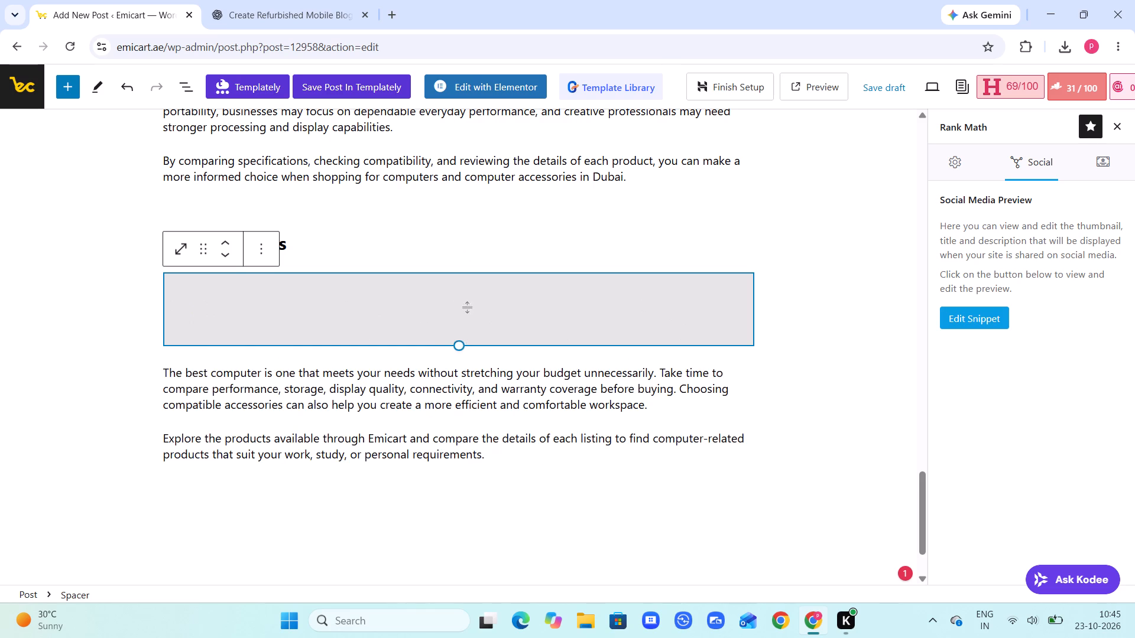
pyautogui.moveTo(468, 307); pyautogui.dragTo(475, 275)
# Insert a spacer below the "6. Build a Setup That Works for You" heading and shrink its height to about 6 px.
pyautogui.scroll(3, 475, 275)
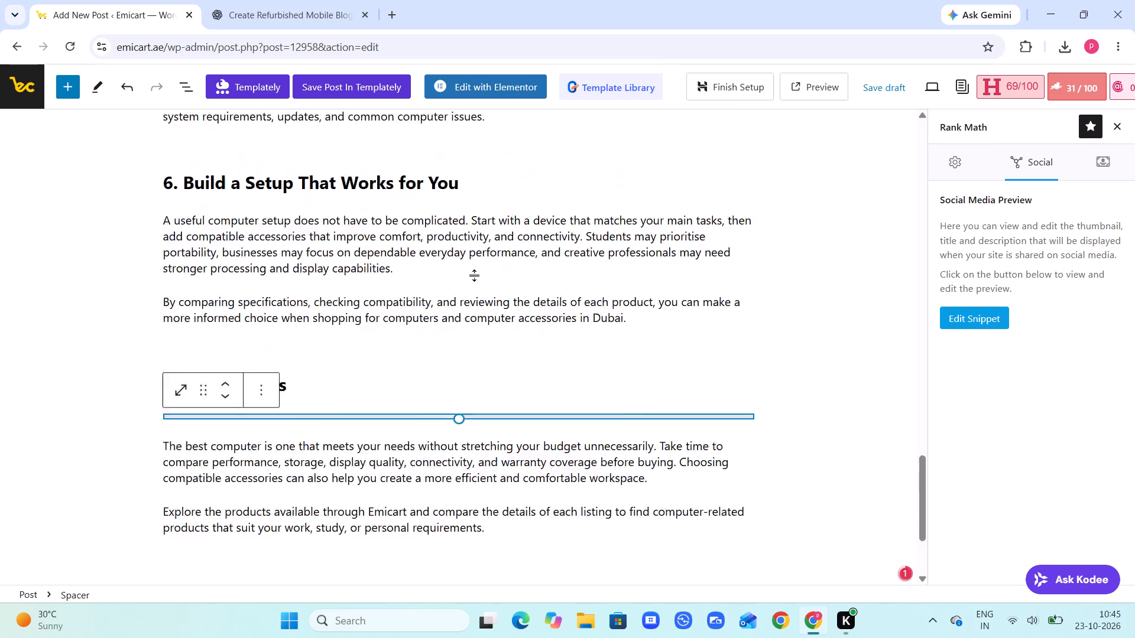
pyautogui.scroll(1, 475, 275)
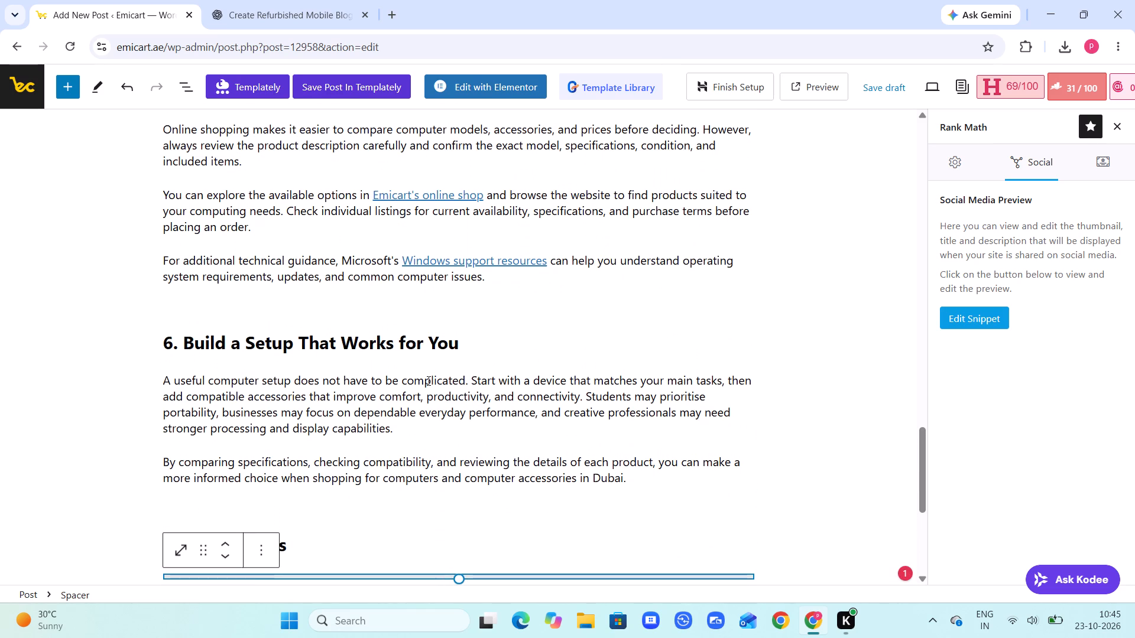
pyautogui.click(433, 364)
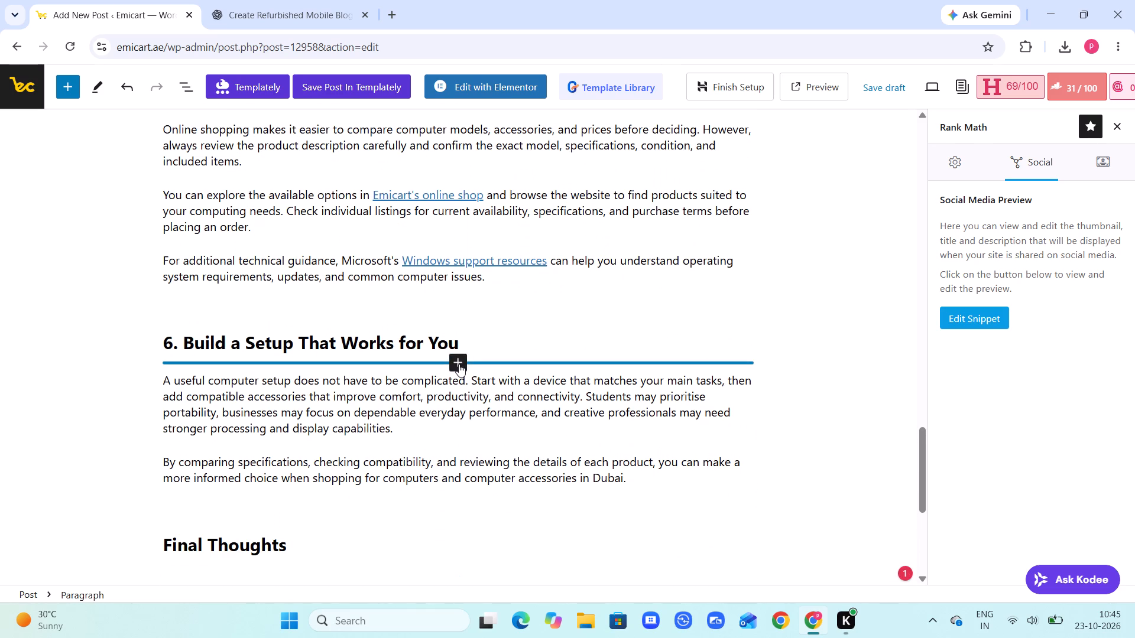
pyautogui.click(459, 364)
pyautogui.click(452, 470)
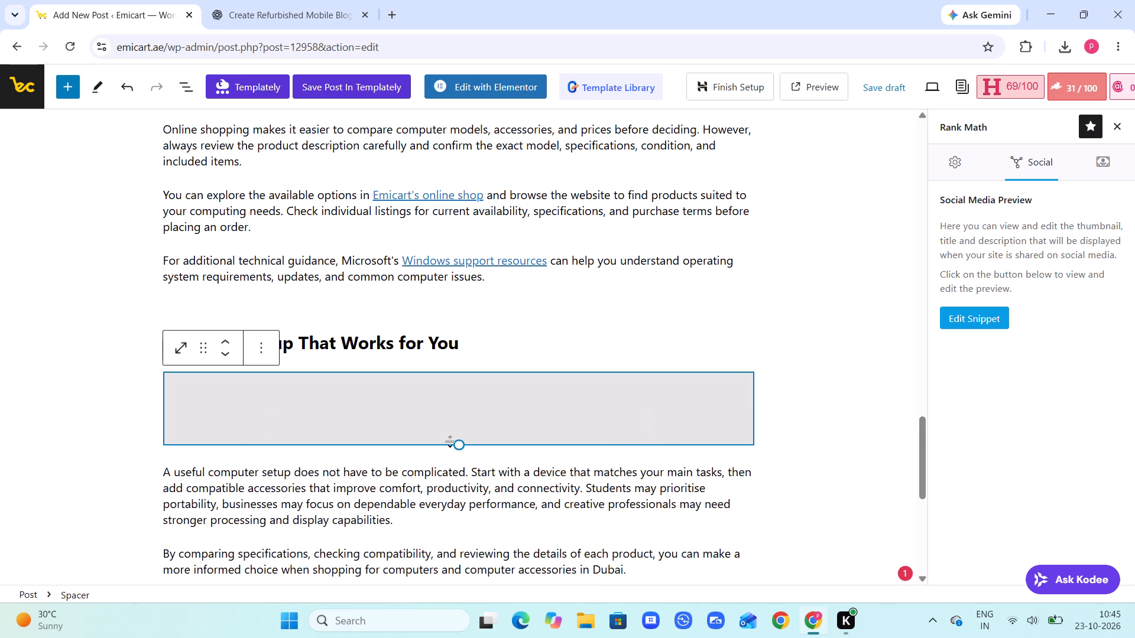
pyautogui.moveTo(454, 447); pyautogui.dragTo(447, 382)
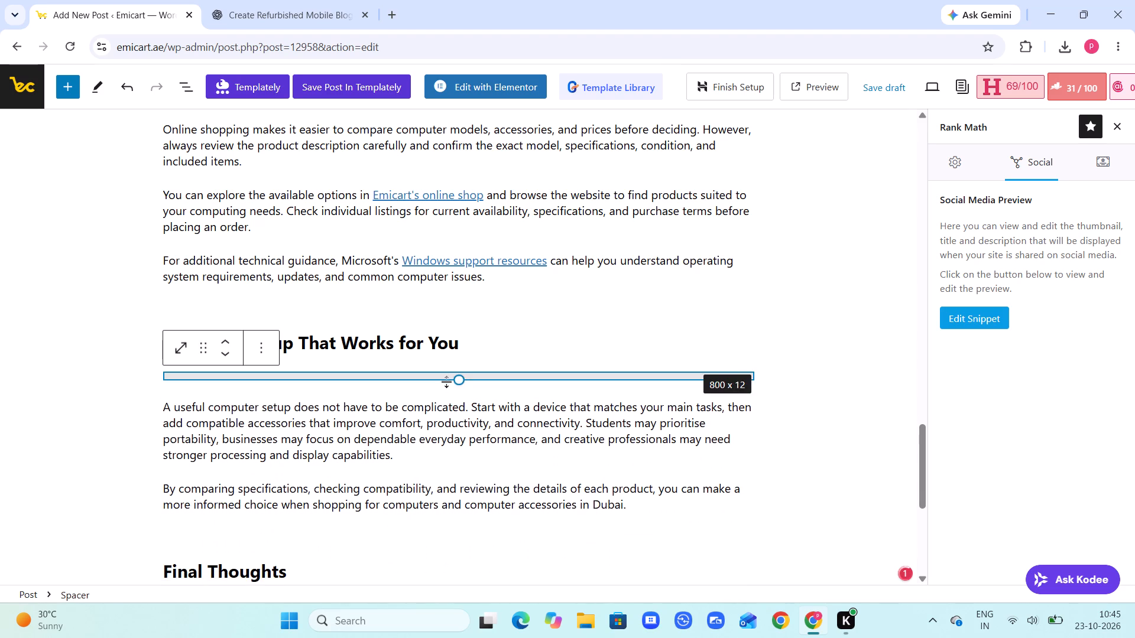
pyautogui.moveTo(447, 382); pyautogui.dragTo(447, 377)
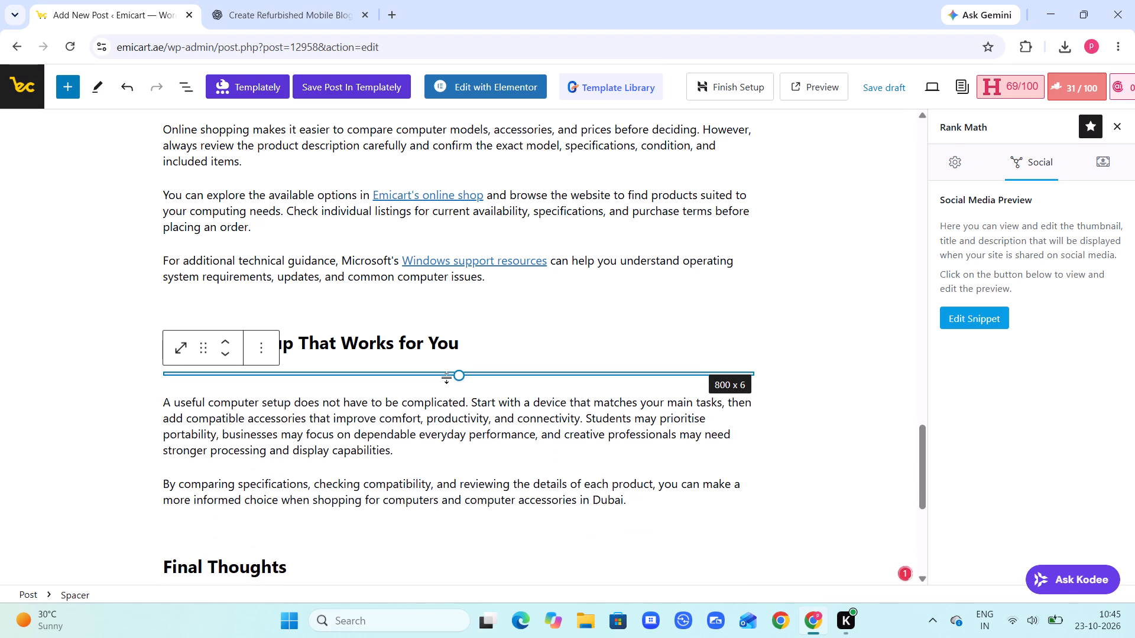
pyautogui.moveTo(447, 377); pyautogui.dragTo(446, 379)
# Insert a spacer below the "5. Shop Online With Confidence" heading and shrink its height to under 12 px.
pyautogui.scroll(4, 446, 379)
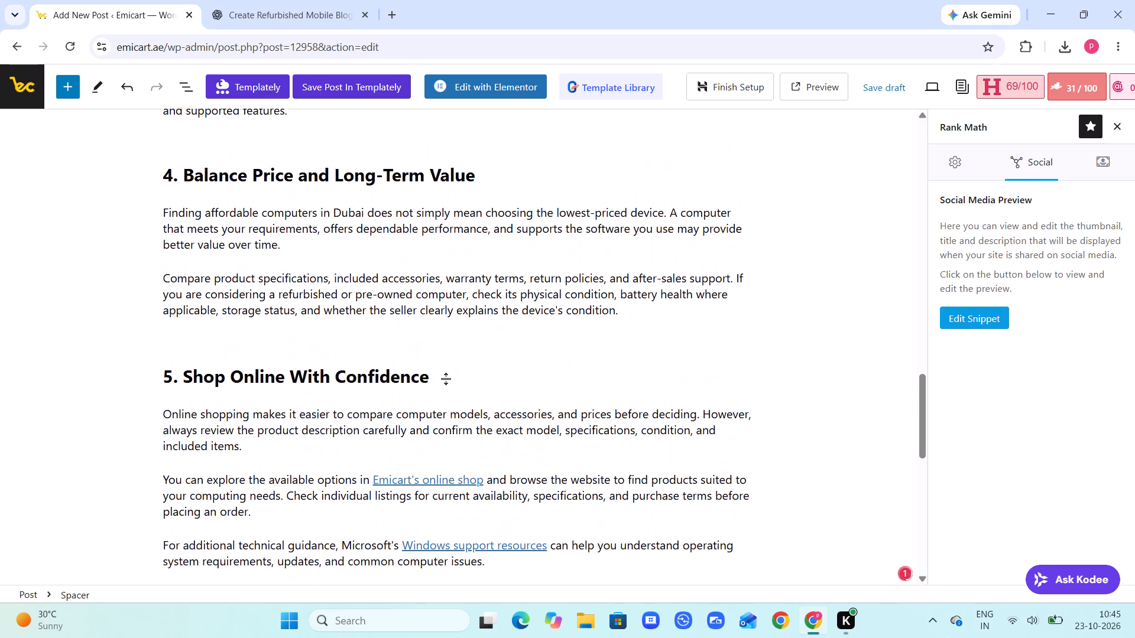
pyautogui.click(443, 395)
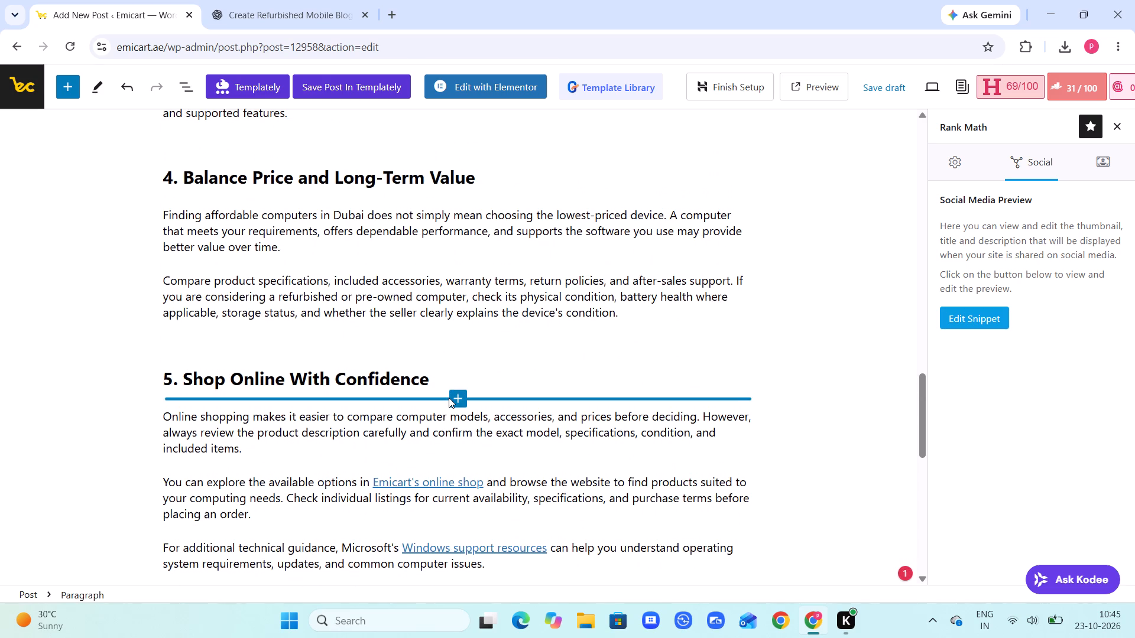
pyautogui.click(449, 398)
pyautogui.click(458, 398)
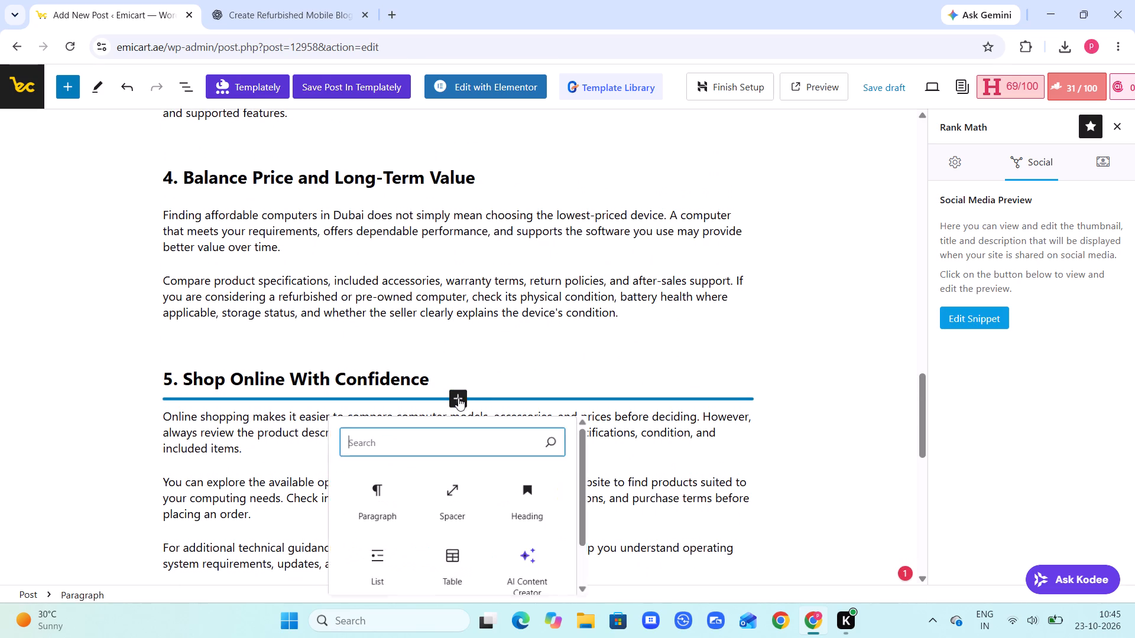
pyautogui.click(452, 496)
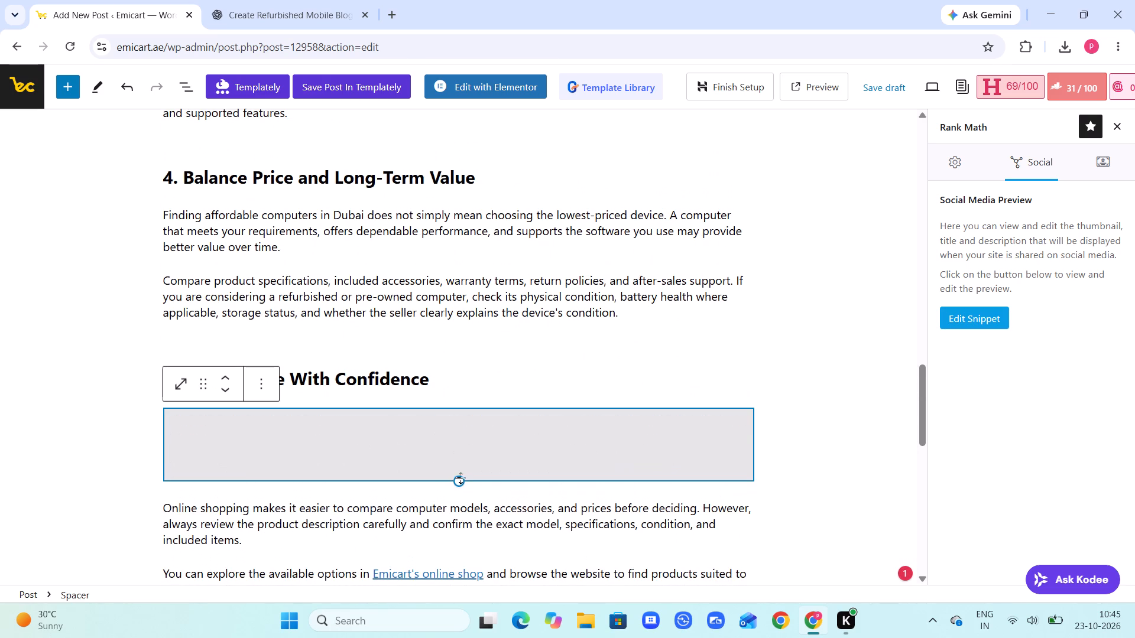
pyautogui.moveTo(463, 476); pyautogui.dragTo(475, 411)
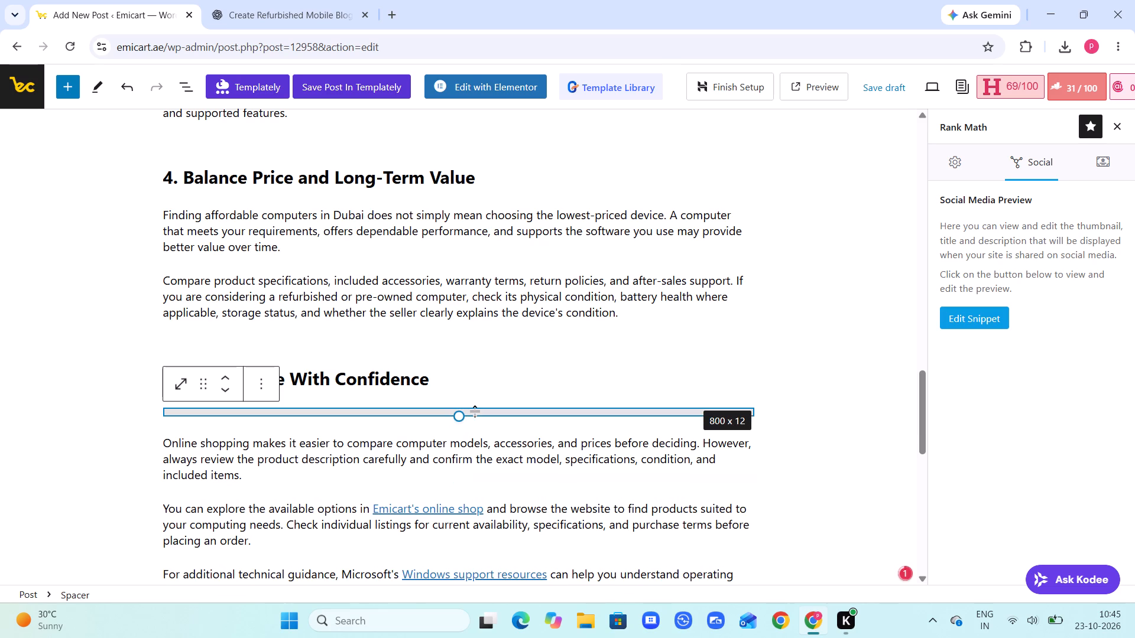
pyautogui.moveTo(475, 411); pyautogui.dragTo(475, 407)
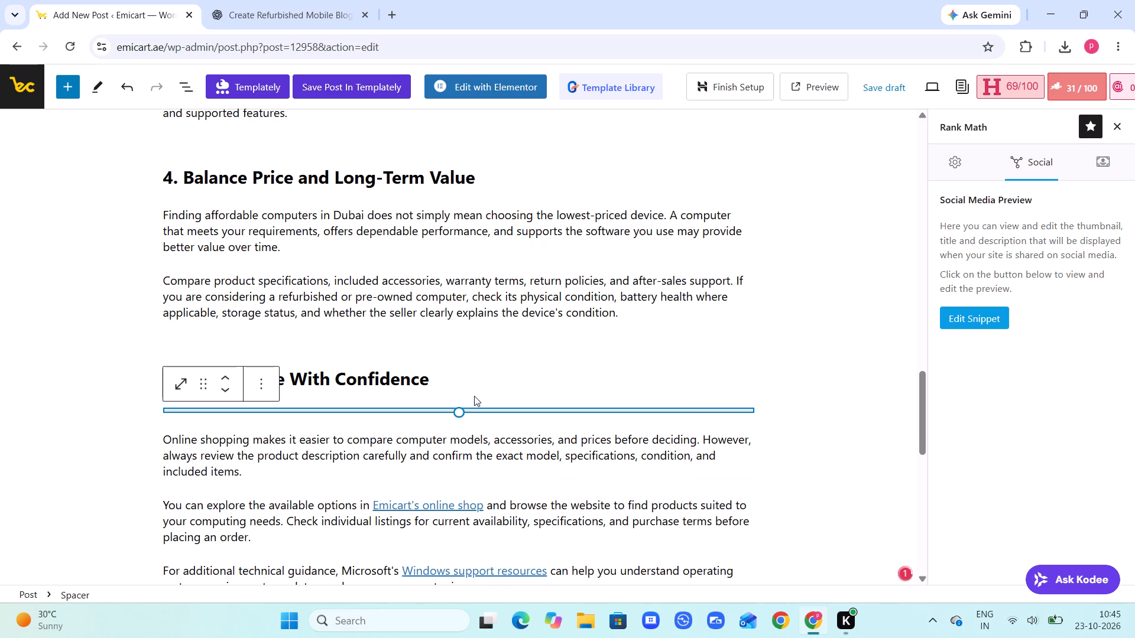
# Insert a spacer above the "5. Shop Online With Confidence" heading and shrink its height to under 25 px.
pyautogui.click(473, 354)
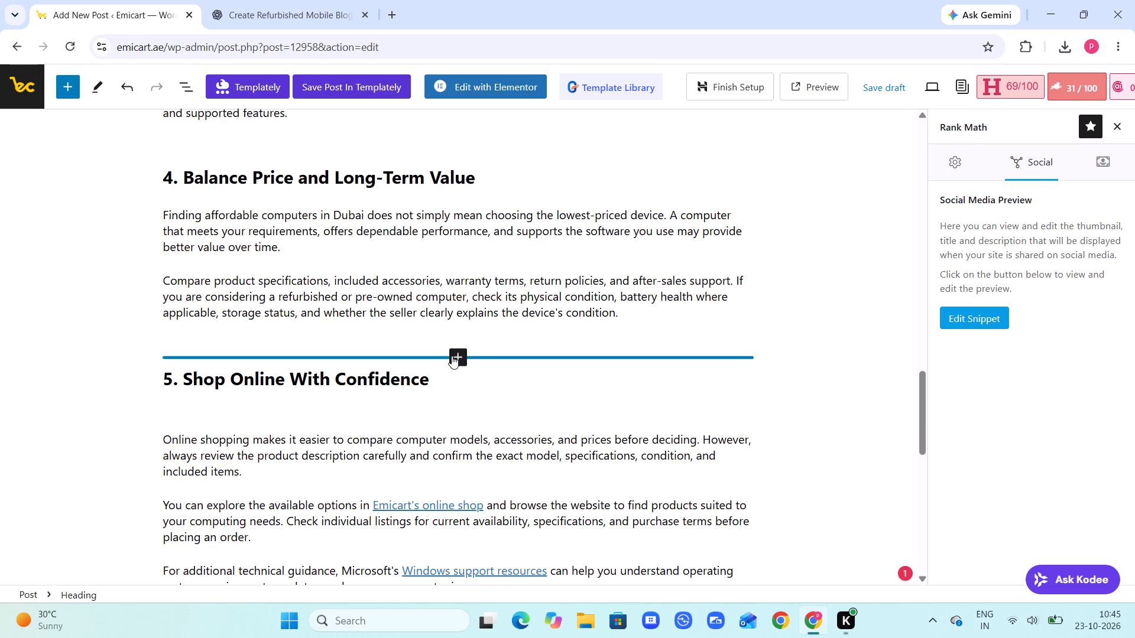
pyautogui.click(452, 356)
pyautogui.click(469, 444)
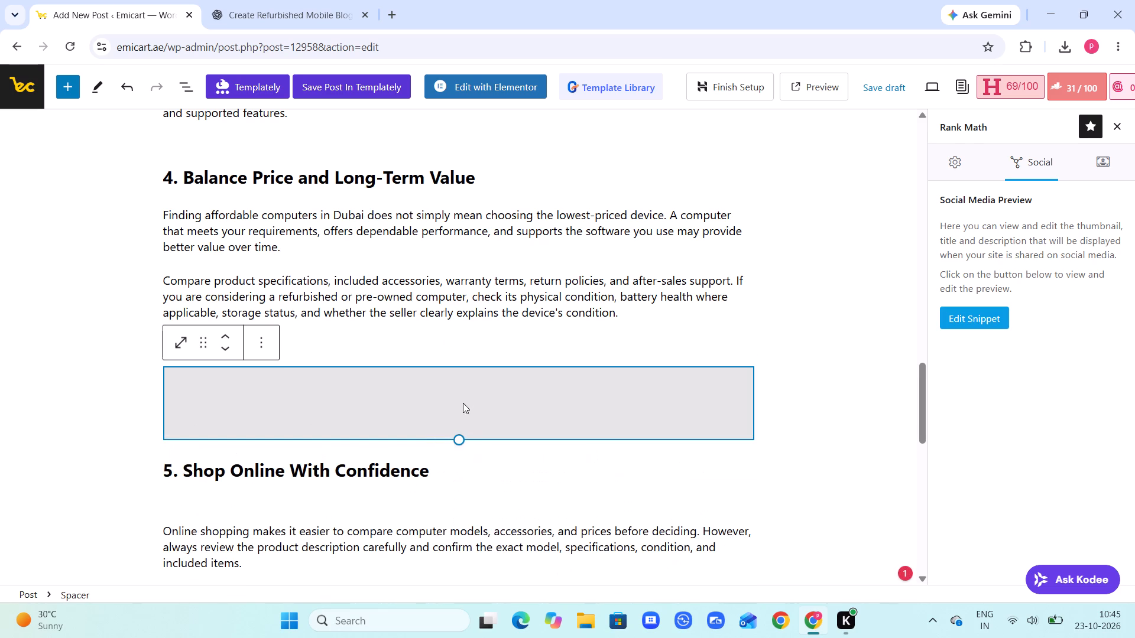
pyautogui.moveTo(459, 440); pyautogui.dragTo(458, 382)
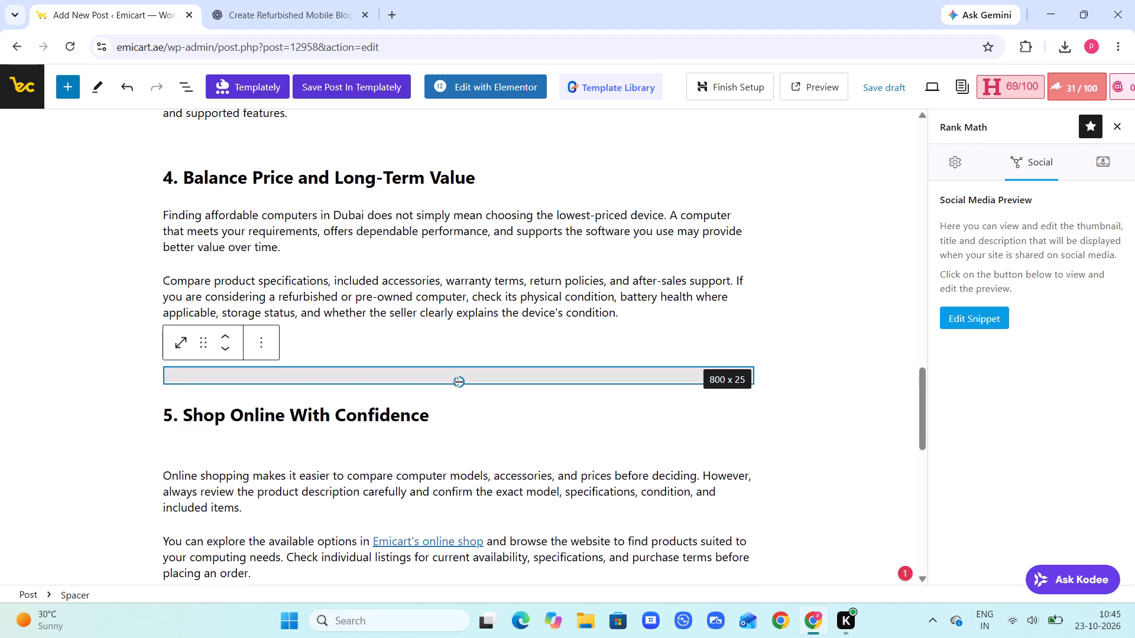
pyautogui.moveTo(458, 382); pyautogui.dragTo(459, 373)
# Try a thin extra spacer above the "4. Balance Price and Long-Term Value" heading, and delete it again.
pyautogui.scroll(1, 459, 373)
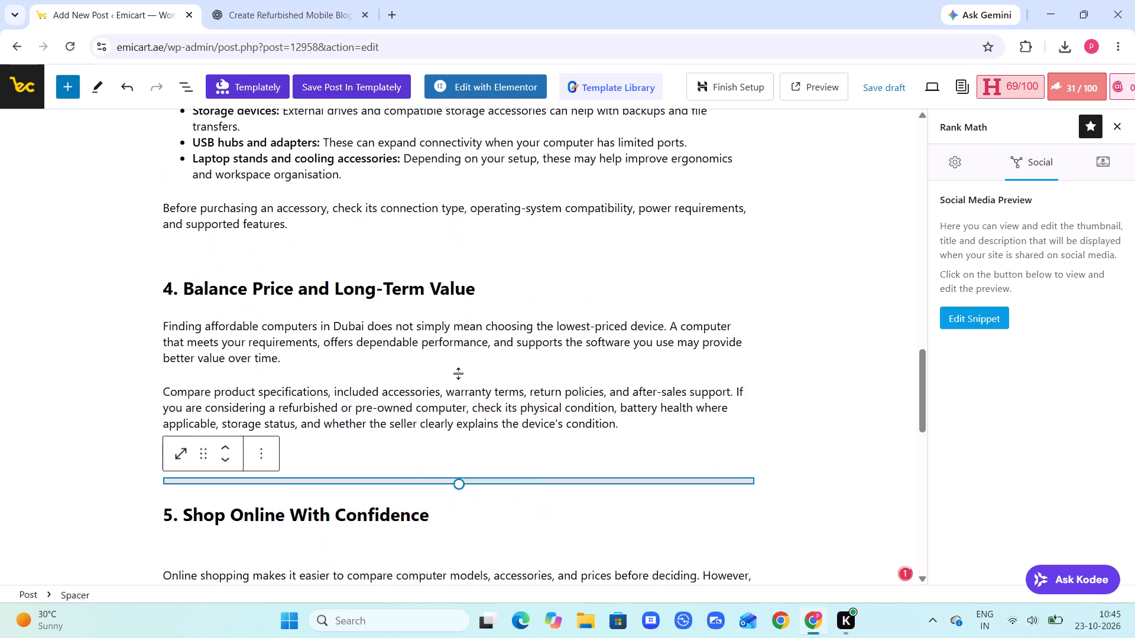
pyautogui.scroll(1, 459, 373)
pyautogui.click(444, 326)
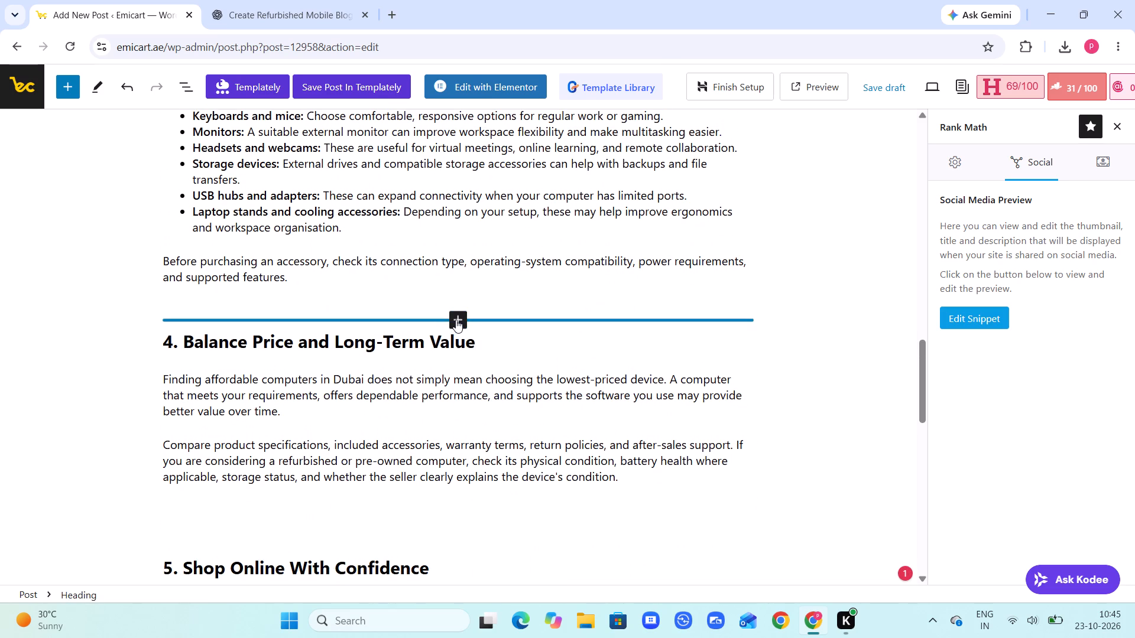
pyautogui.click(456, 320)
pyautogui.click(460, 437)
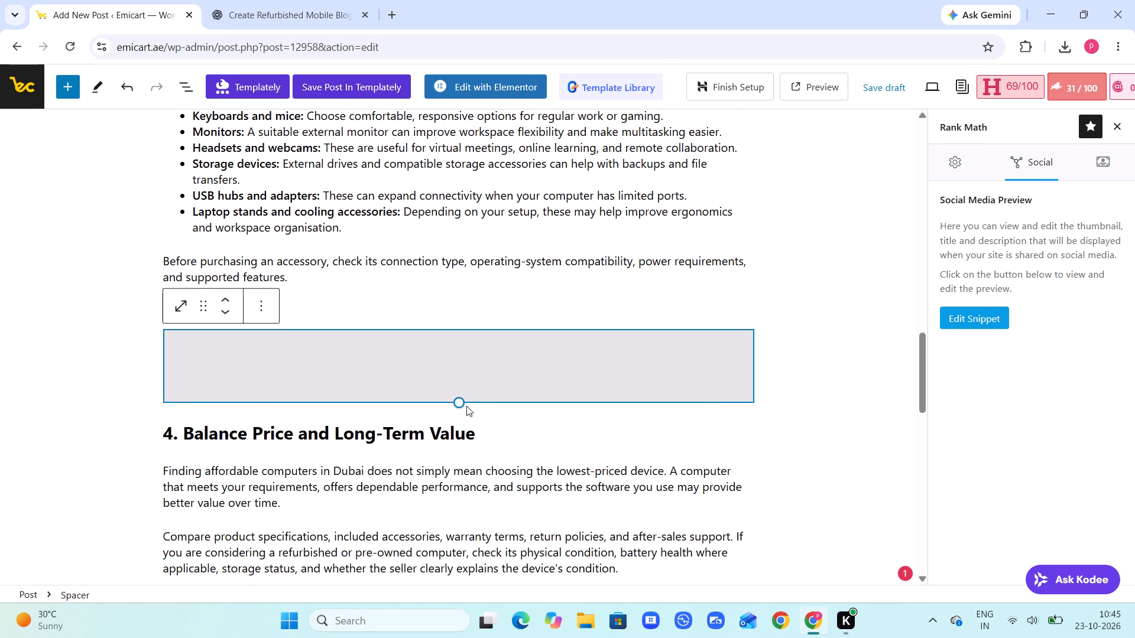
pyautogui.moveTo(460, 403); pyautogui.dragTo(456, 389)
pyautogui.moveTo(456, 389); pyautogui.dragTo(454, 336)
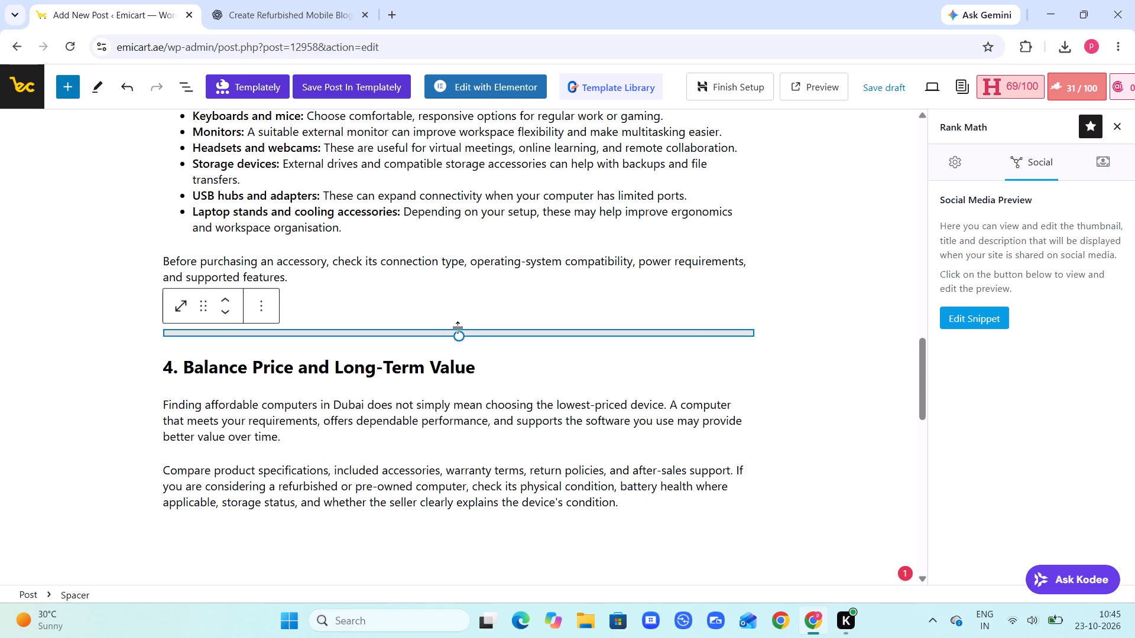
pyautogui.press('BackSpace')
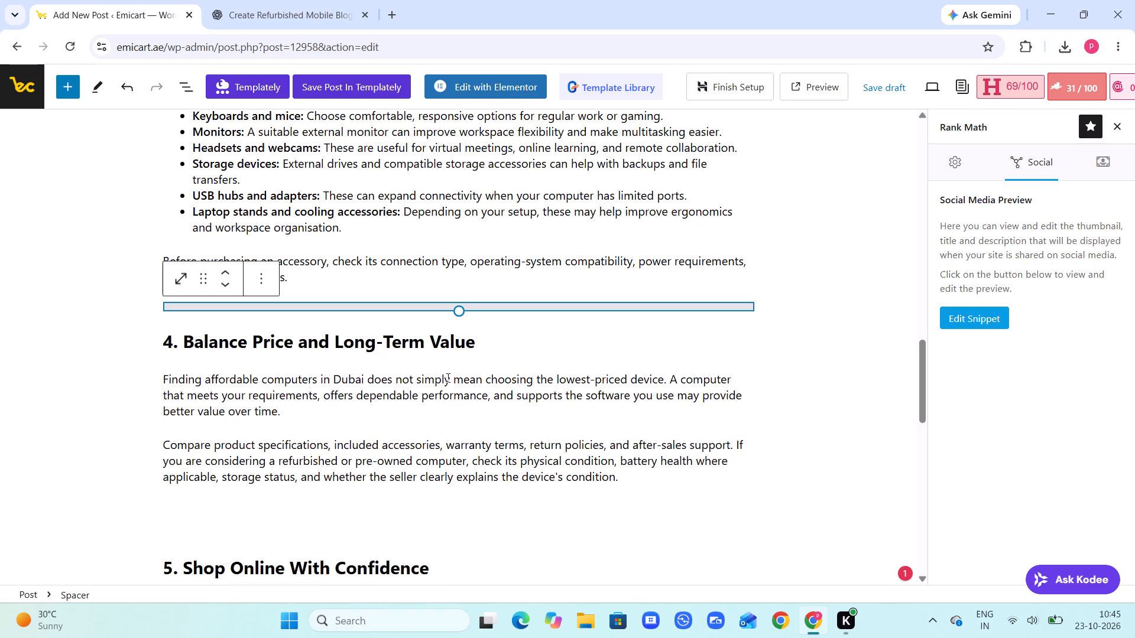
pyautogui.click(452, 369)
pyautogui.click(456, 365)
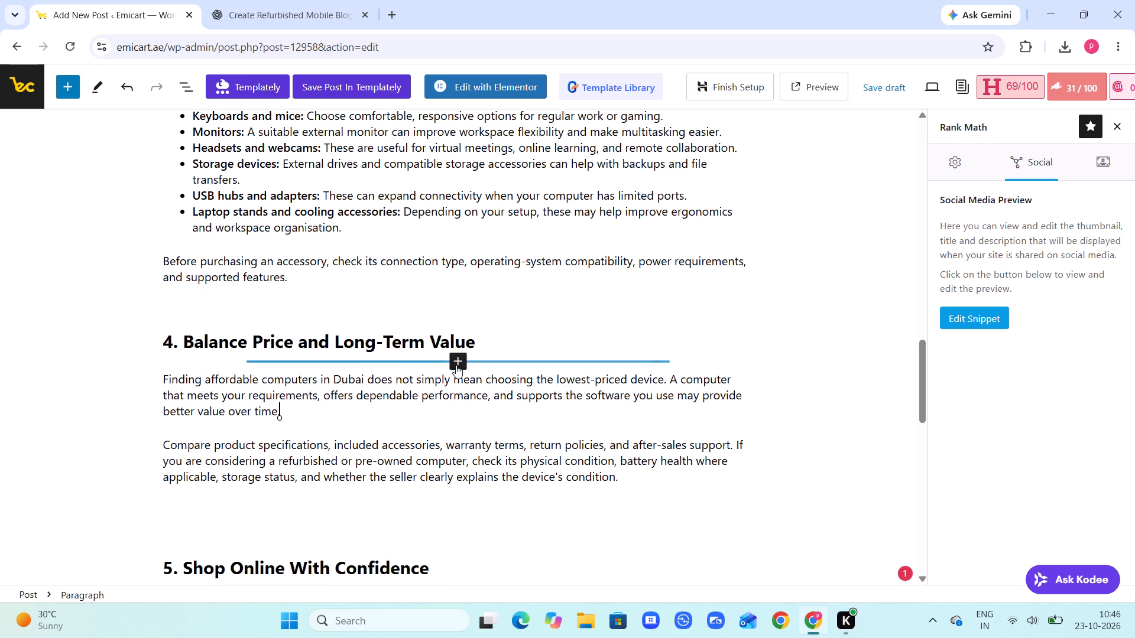
# Delete the extra spacer above the "3. Choose the Right Computer Accessories" heading, keeping a single one there.
pyautogui.scroll(2, 416, 291)
pyautogui.scroll(1, 458, 167)
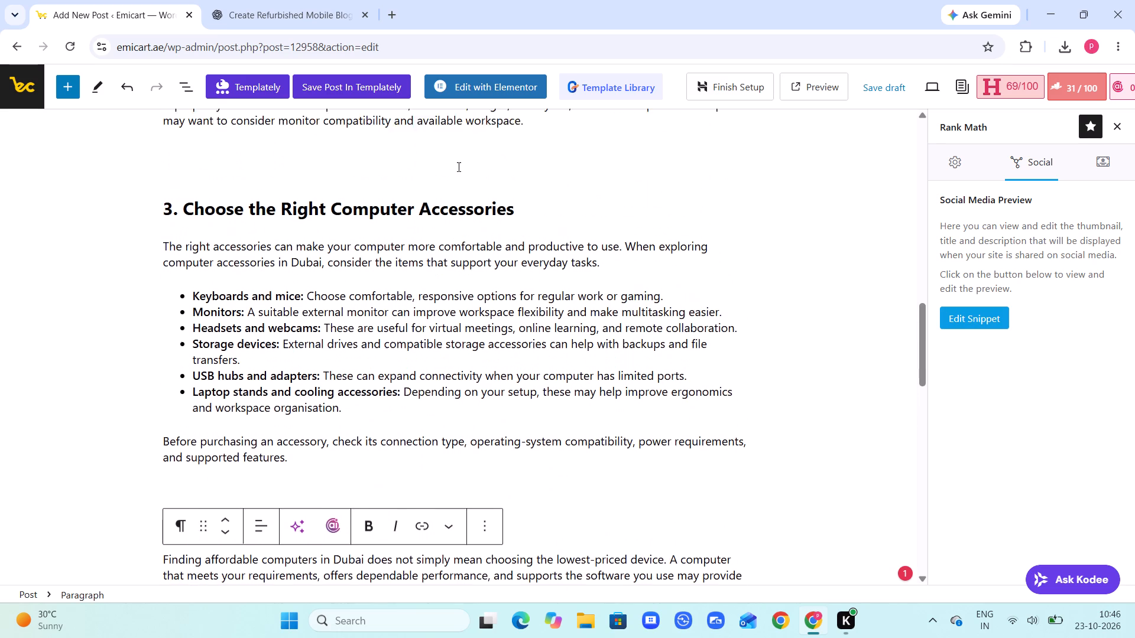
pyautogui.scroll(1, 458, 167)
pyautogui.click(427, 227)
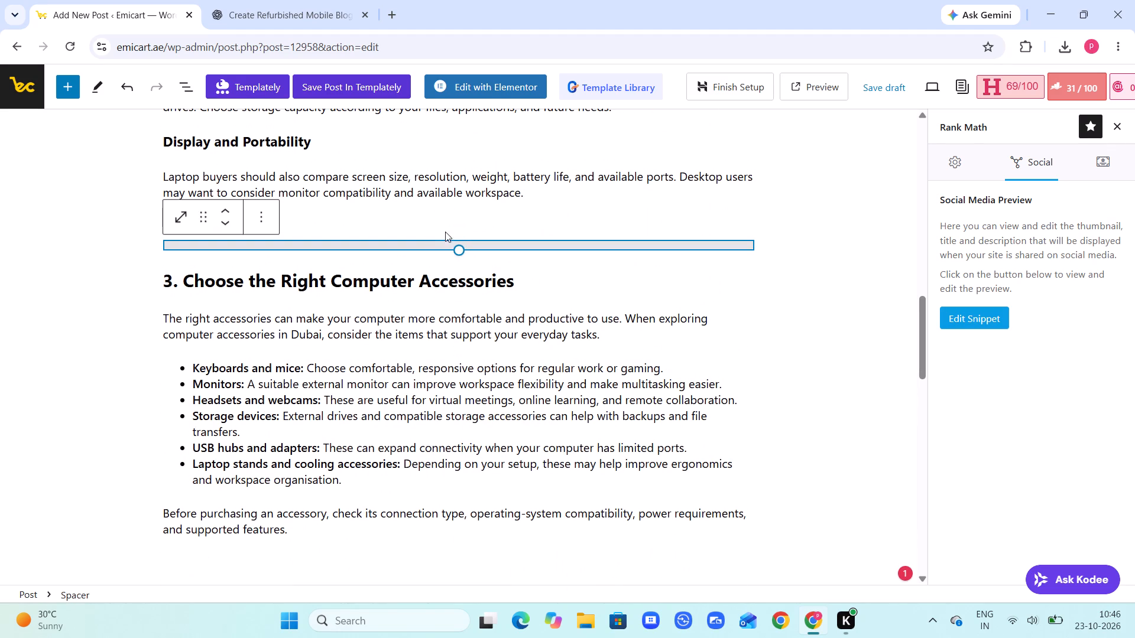
pyautogui.click(452, 215)
pyautogui.press('BackSpace')
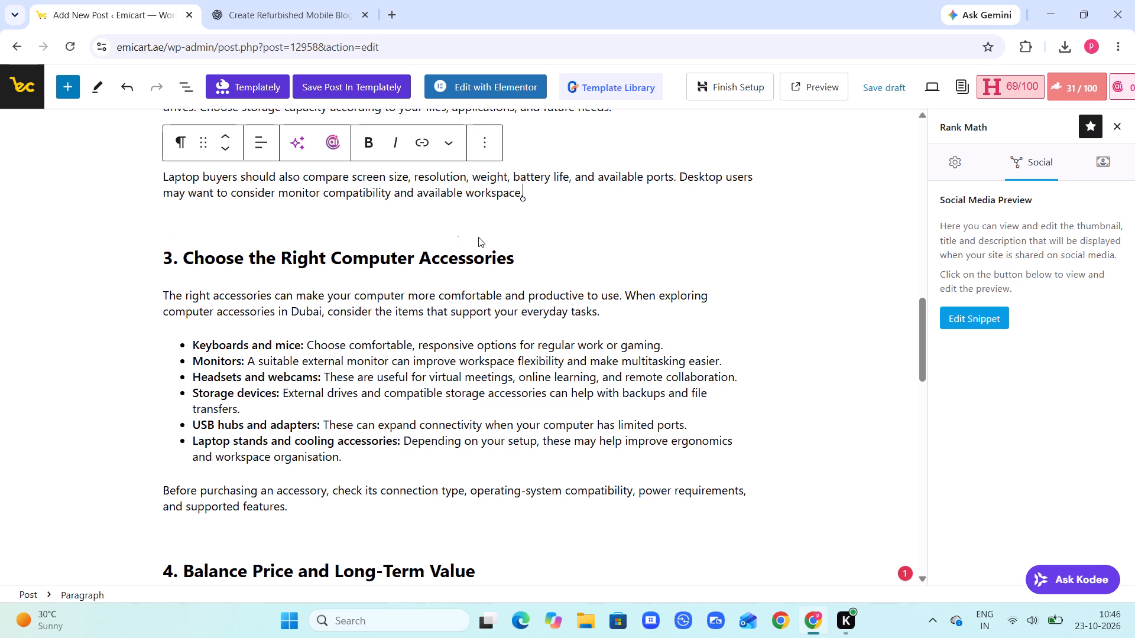
# Delete the extra spacer above the "2. Compare Important Computer Specifications" heading, keeping a single one there.
pyautogui.scroll(3, 479, 219)
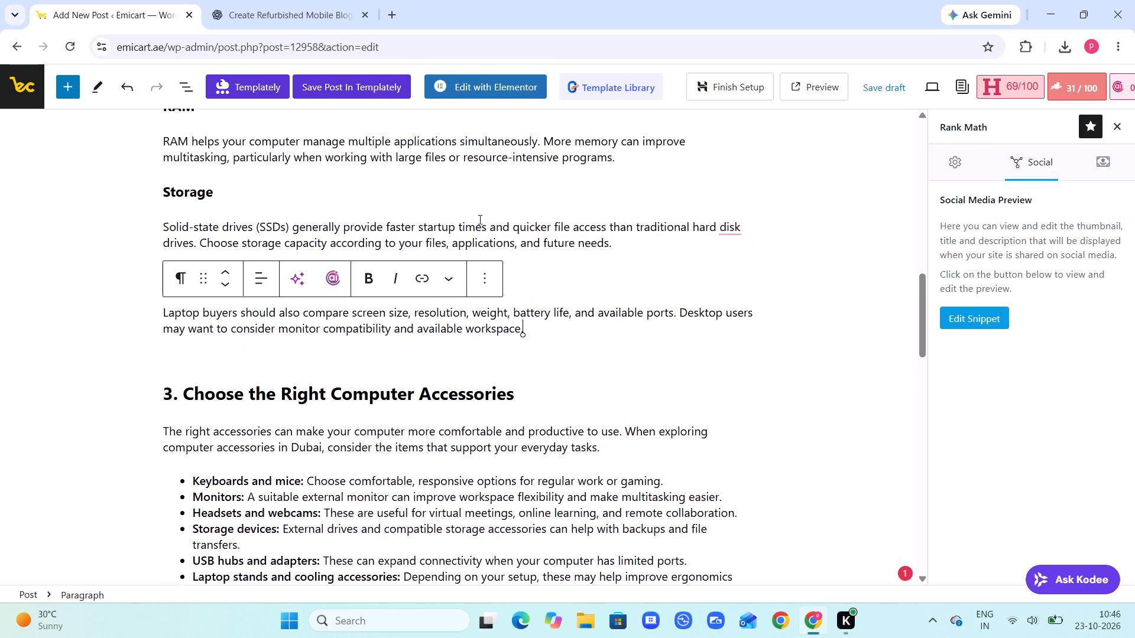
pyautogui.scroll(3, 451, 198)
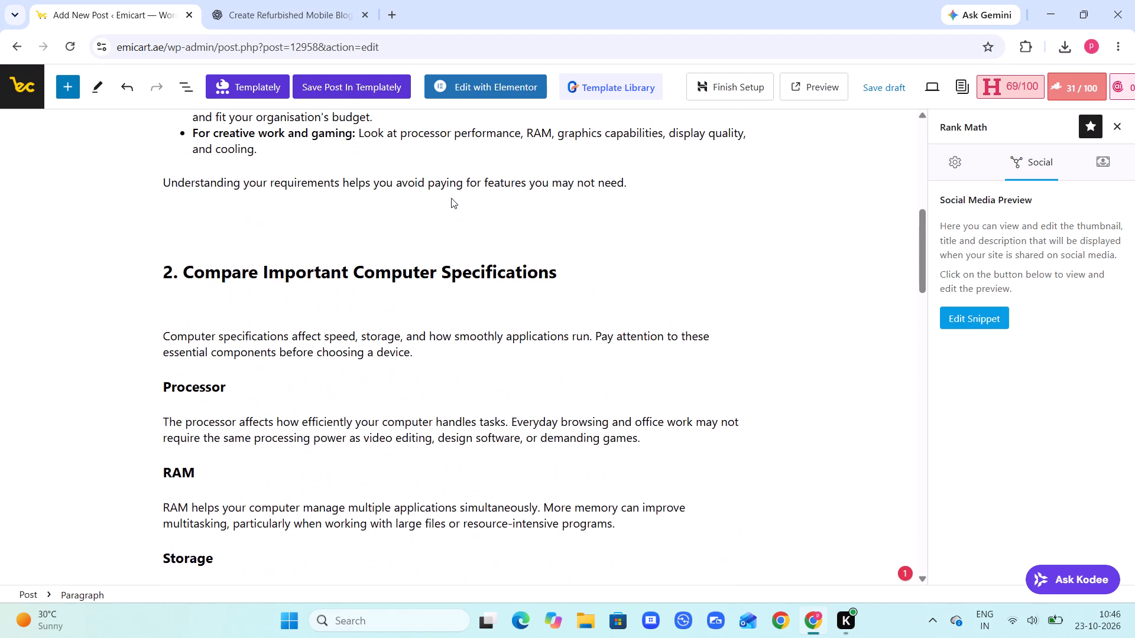
pyautogui.click(447, 231)
pyautogui.click(443, 235)
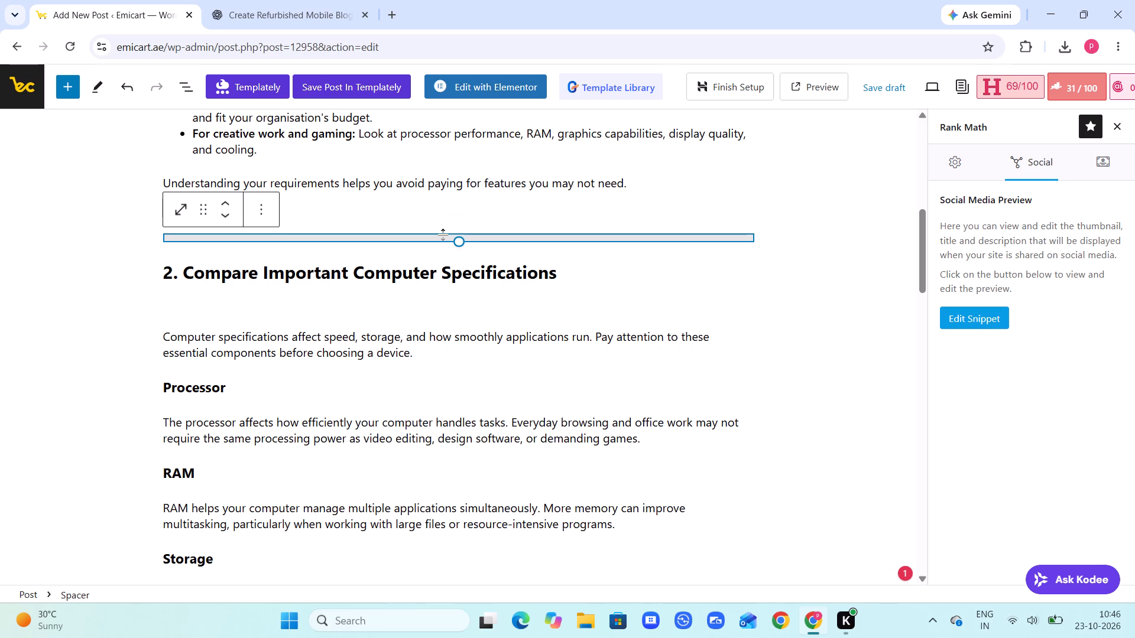
pyautogui.press('BackSpace')
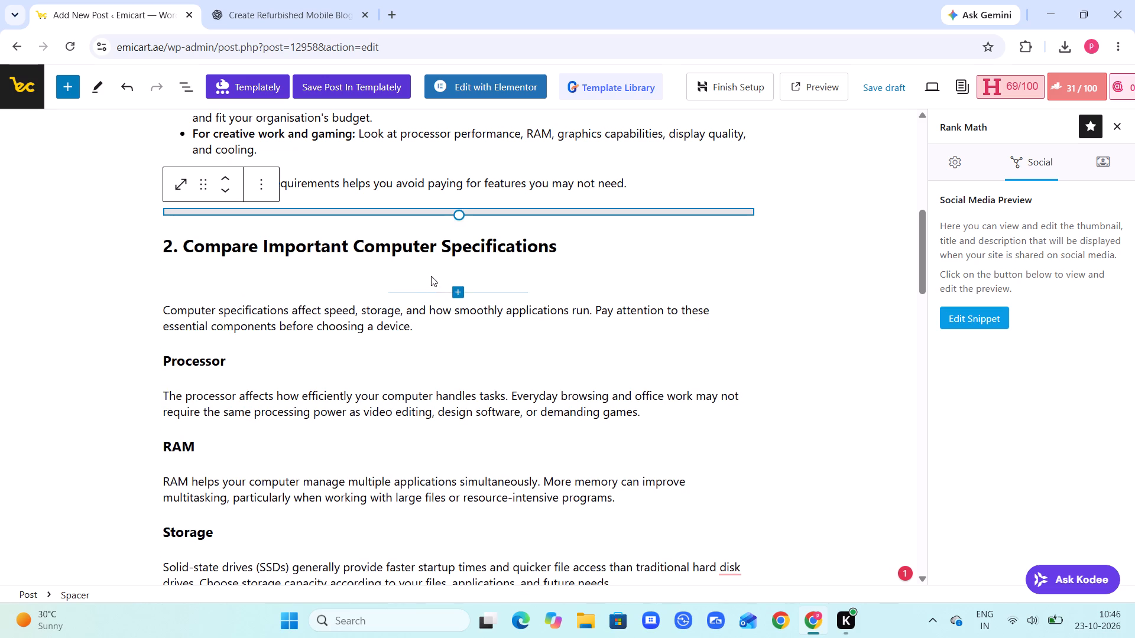
# Delete the spacer between the "2. Compare Important Computer Specifications" heading and its first paragraph.
pyautogui.click(431, 276)
pyautogui.press('BackSpace')
pyautogui.click(416, 264)
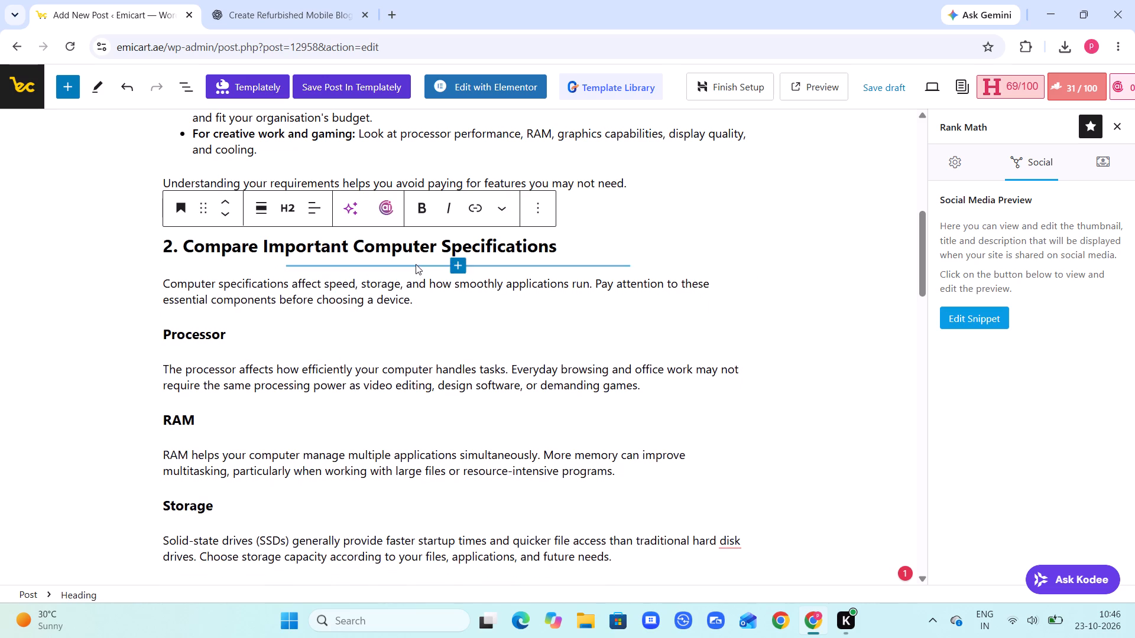
# Delete the spacer between the "1. Identify Your Computing Needs" heading and its first paragraph.
pyautogui.scroll(6, 450, 217)
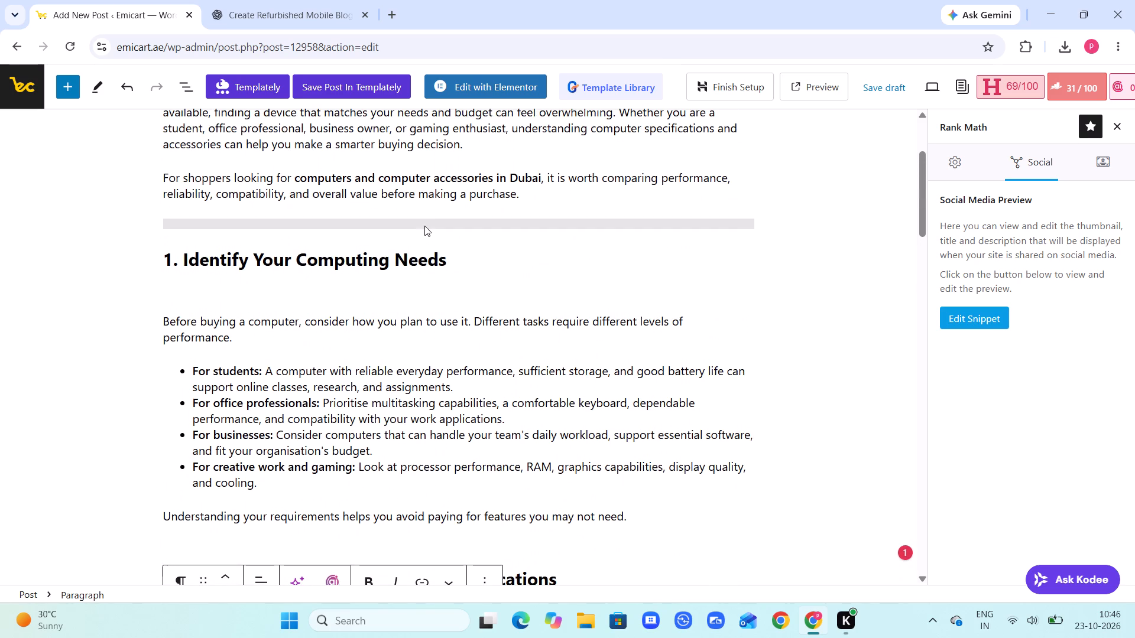
pyautogui.click(429, 294)
pyautogui.press('BackSpace')
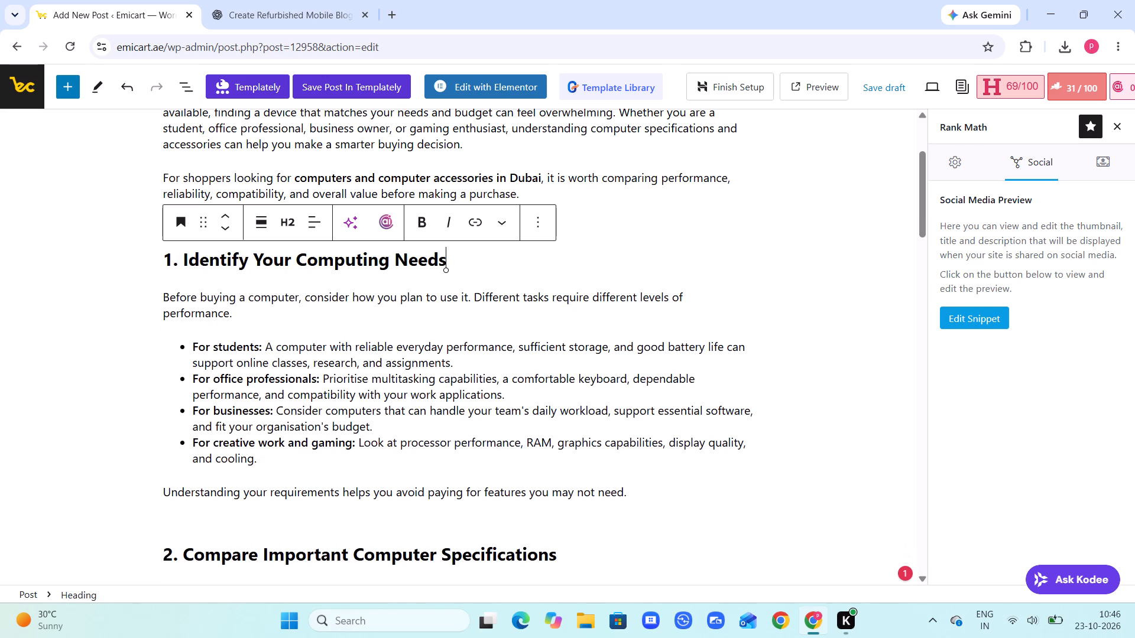
pyautogui.click(590, 230)
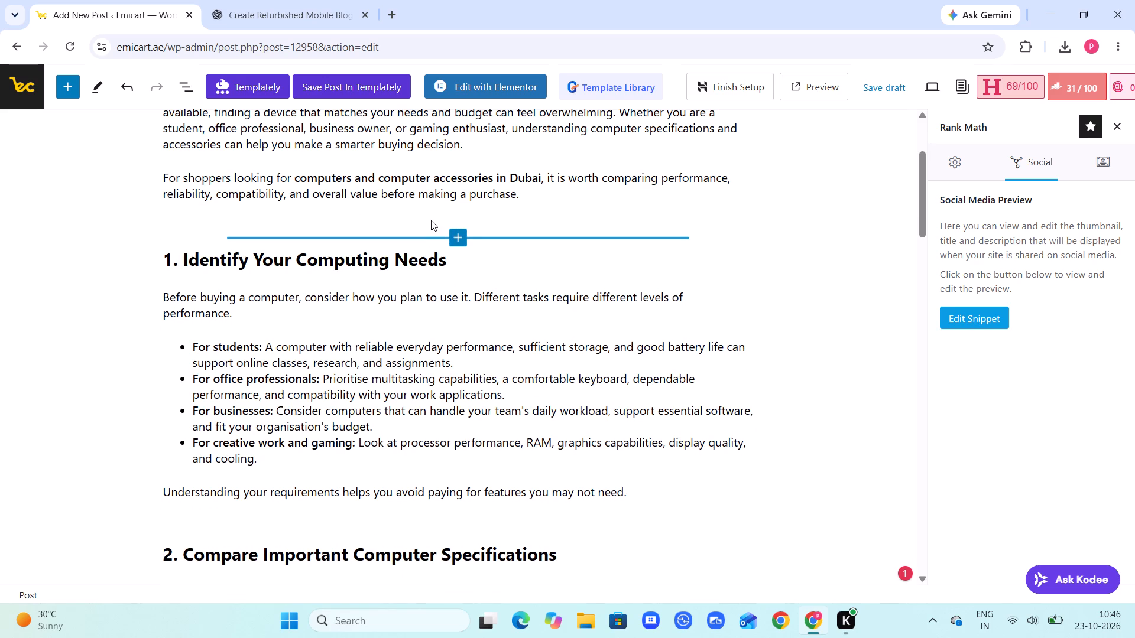
# Replace the spacer above the "1. Identify Your Computing Needs" heading with a new one shrunk to just under 15 px high.
pyautogui.click(431, 220)
pyautogui.press('BackSpace')
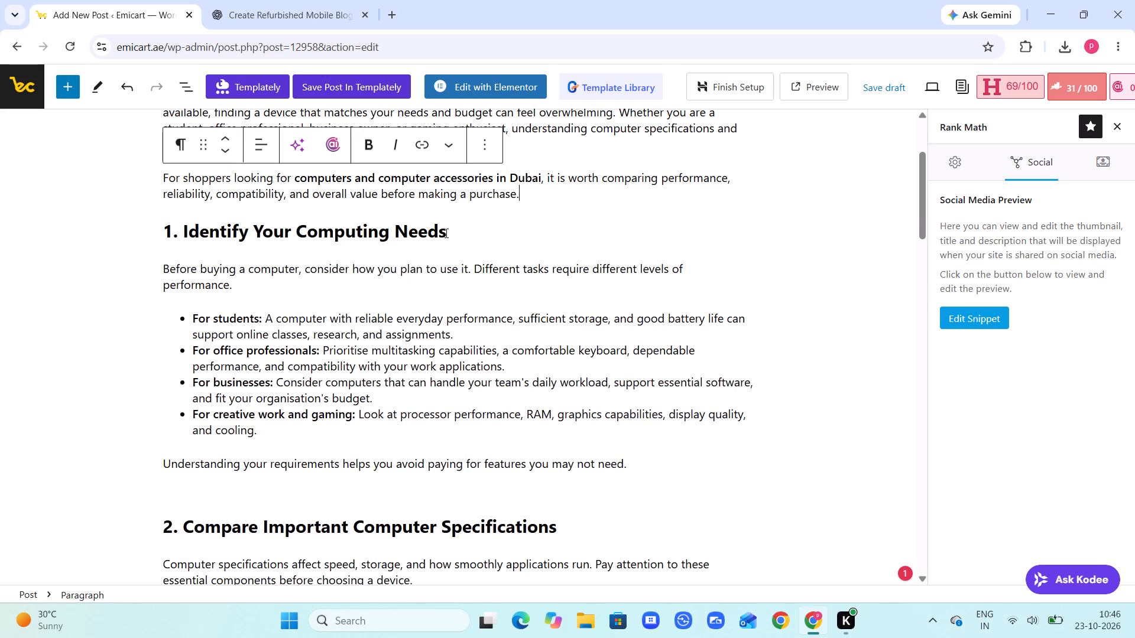
pyautogui.moveTo(445, 233); pyautogui.dragTo(462, 222)
pyautogui.click(462, 222)
pyautogui.click(464, 220)
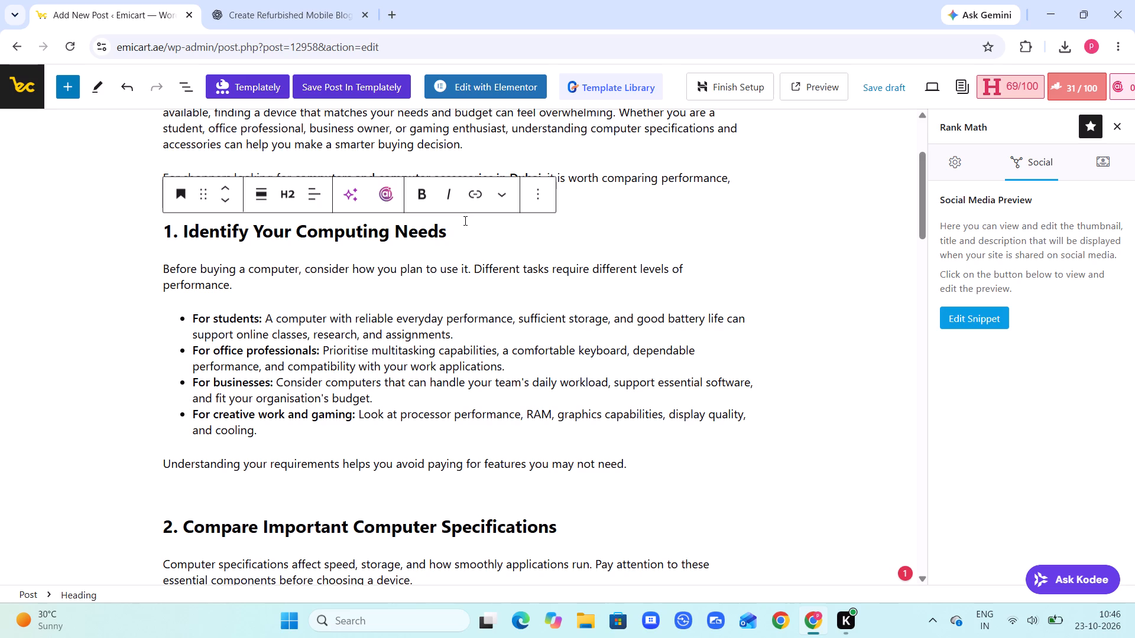
pyautogui.click(614, 217)
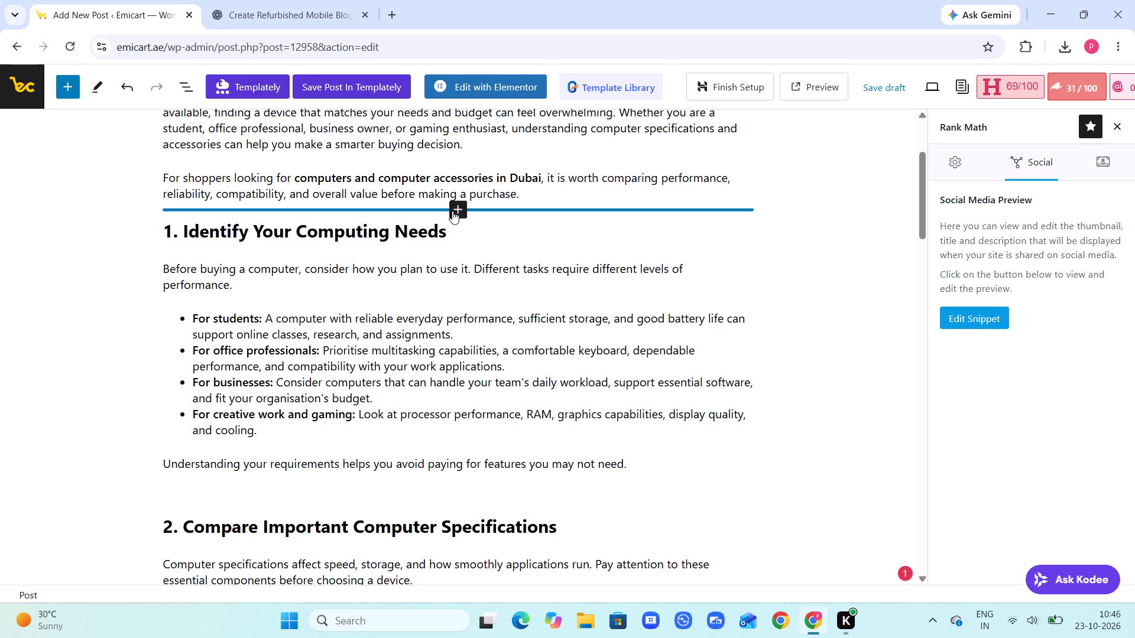
pyautogui.click(452, 211)
pyautogui.click(472, 302)
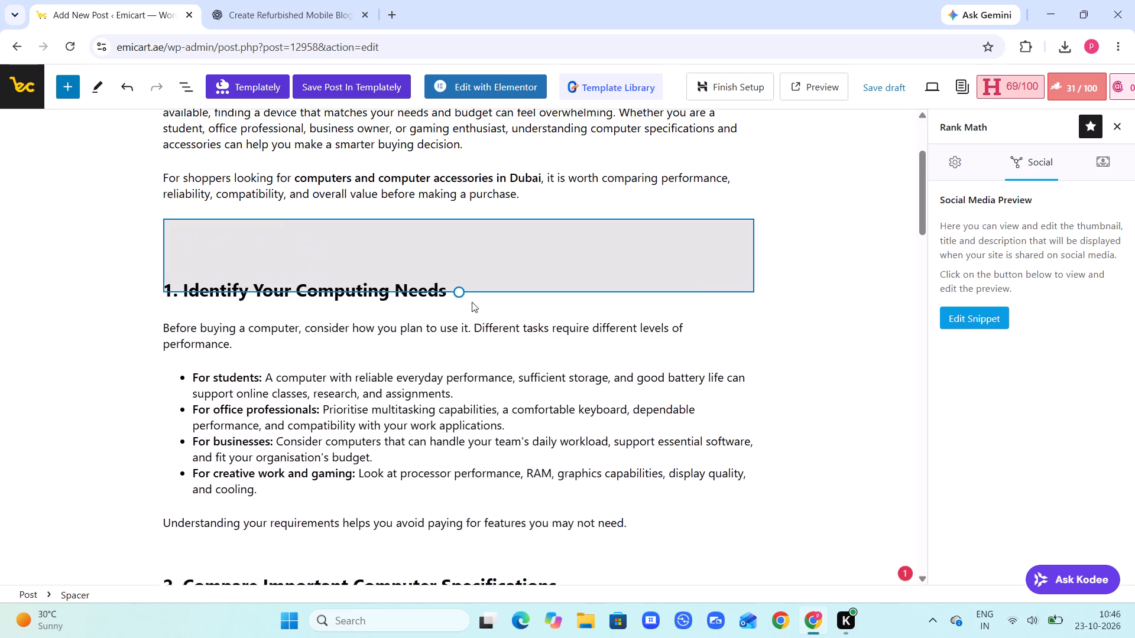
pyautogui.moveTo(459, 292); pyautogui.dragTo(465, 263)
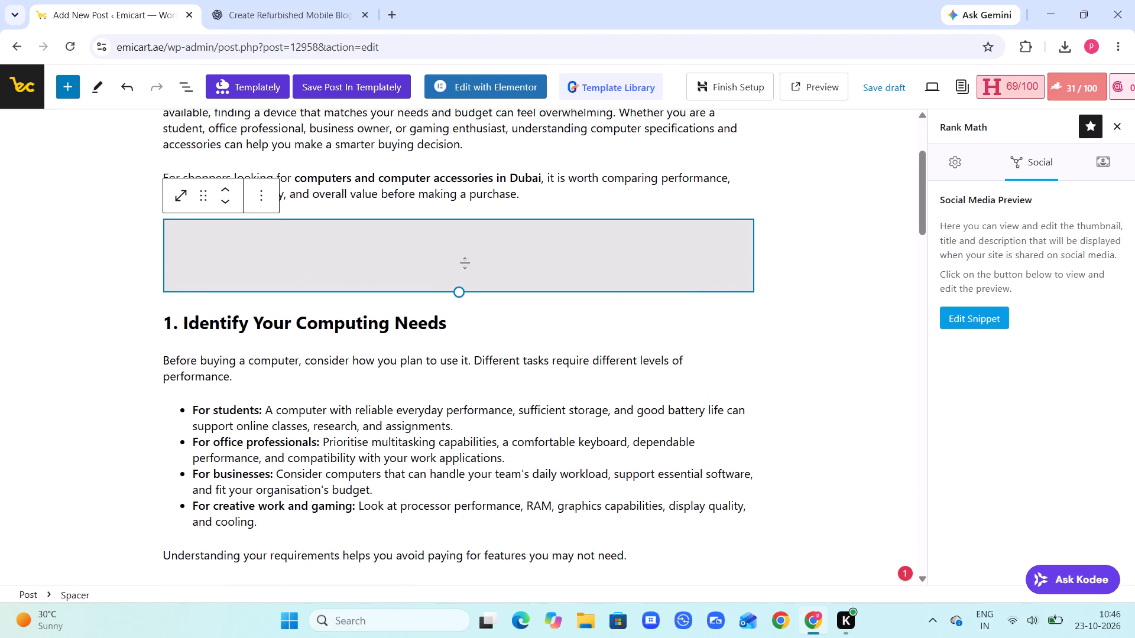
pyautogui.moveTo(465, 263); pyautogui.dragTo(464, 229)
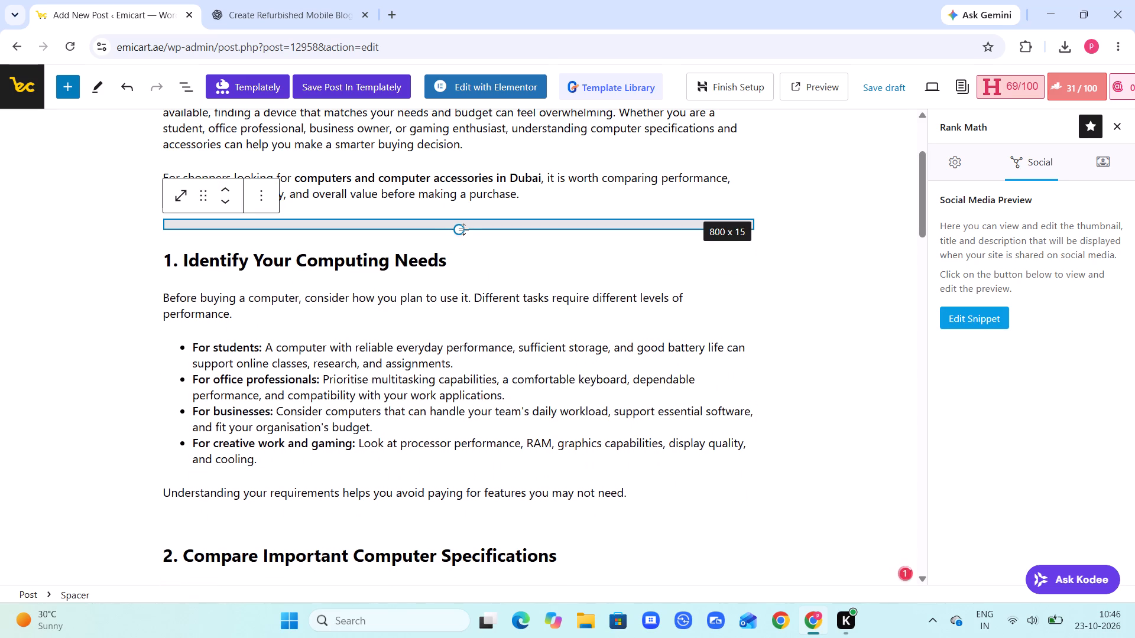
pyautogui.moveTo(464, 229); pyautogui.dragTo(464, 227)
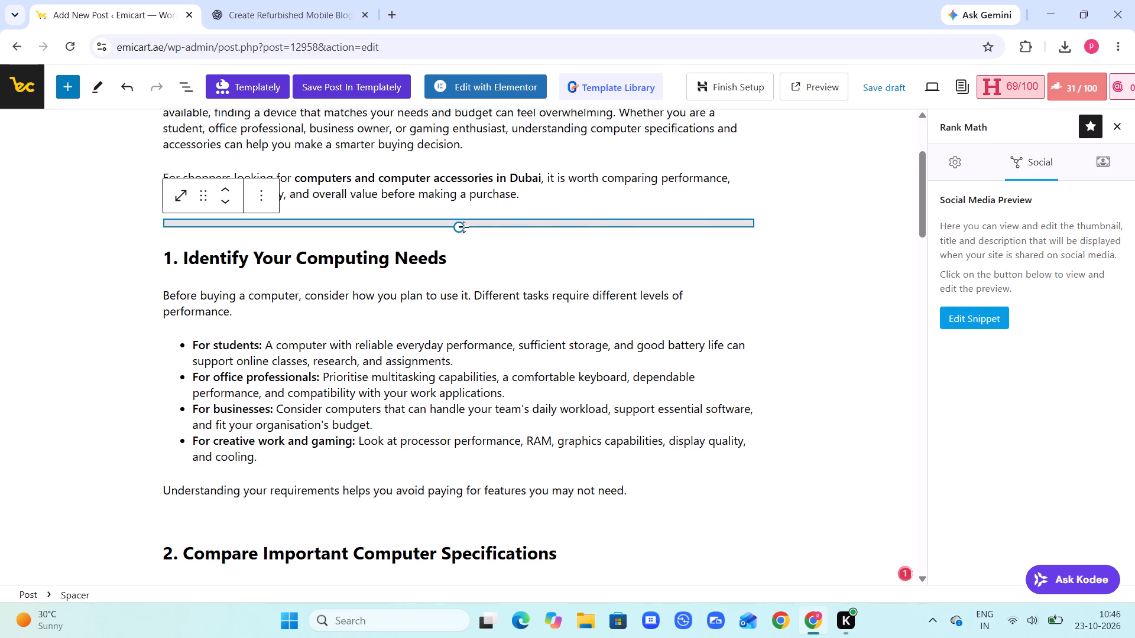
# Review the heading spacing throughout the post, from the title down to the "Final Thoughts" section.
pyautogui.scroll(3, 464, 227)
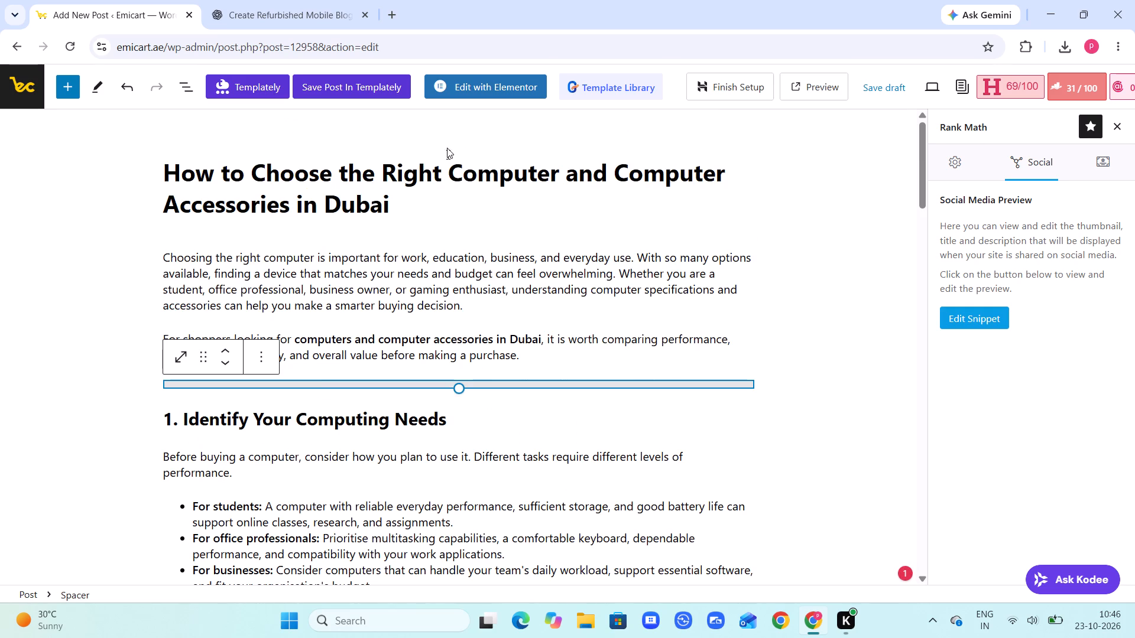
pyautogui.scroll(-6, 354, 281)
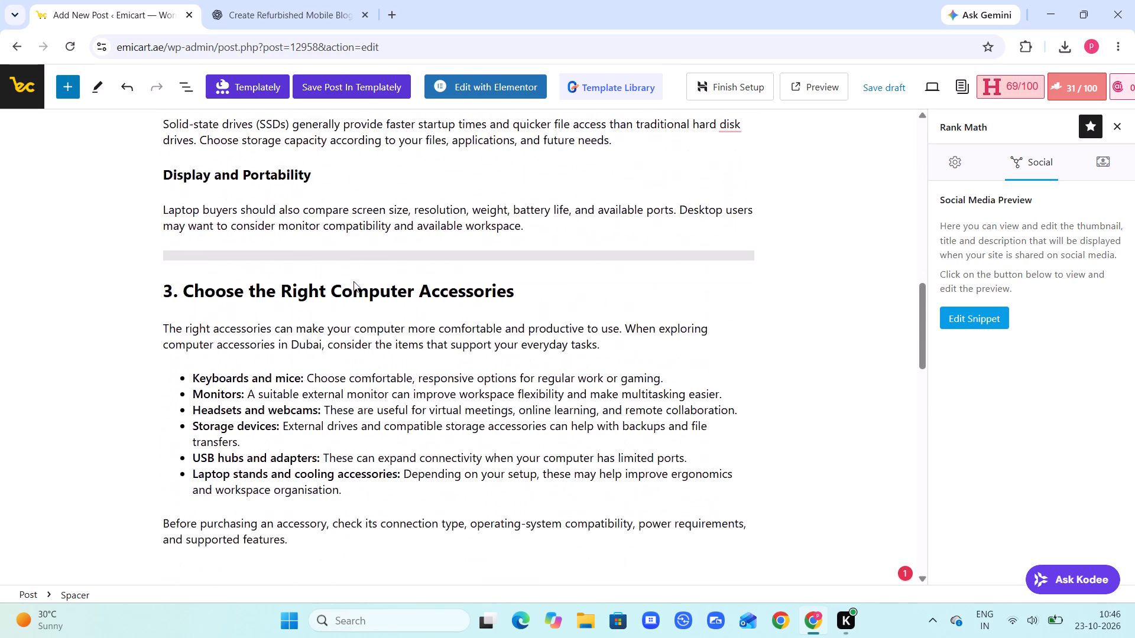
pyautogui.scroll(-5, 354, 281)
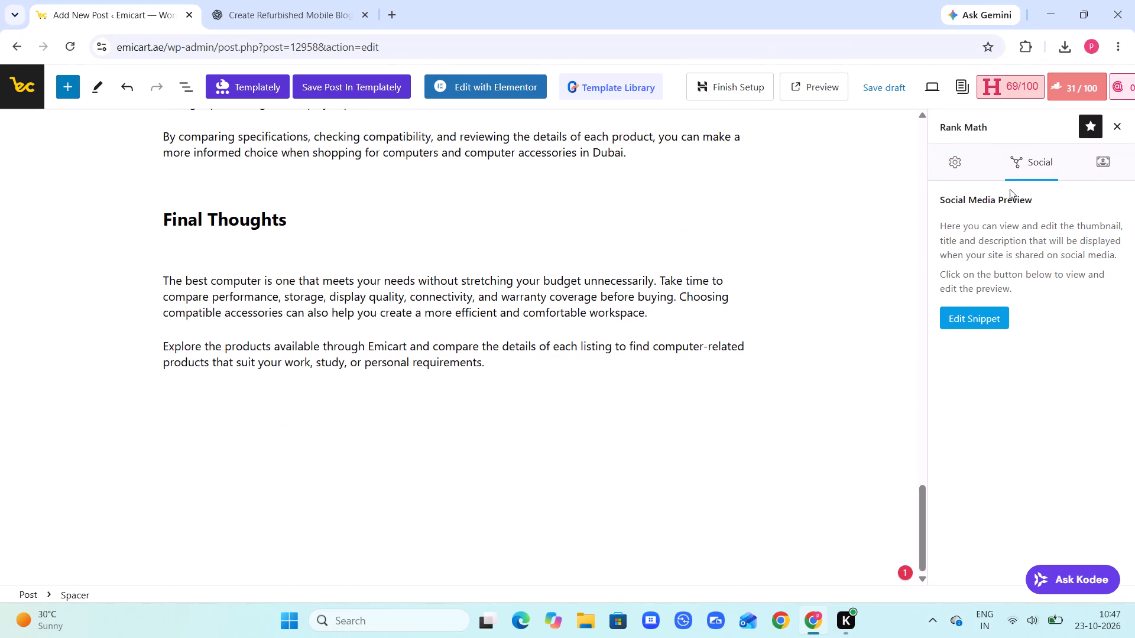
pyautogui.click(1103, 154)
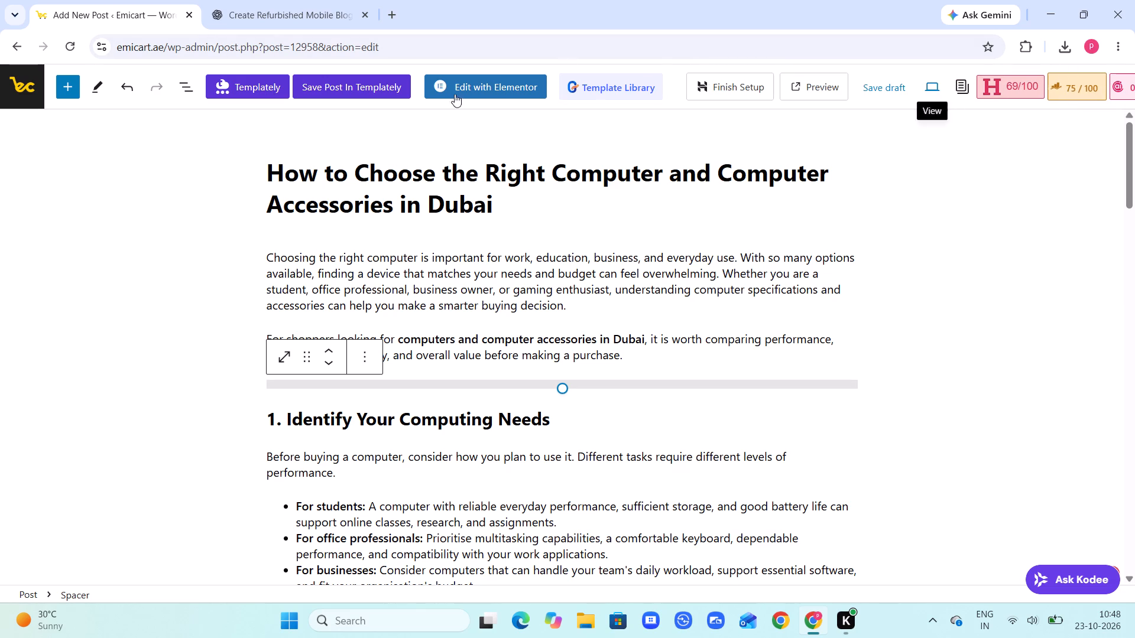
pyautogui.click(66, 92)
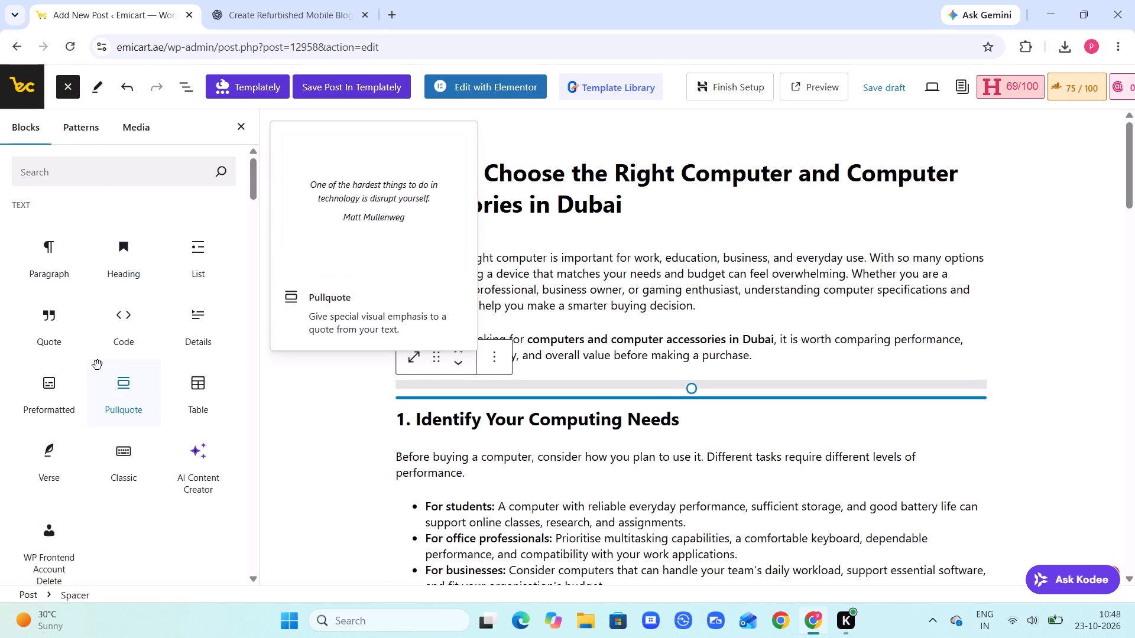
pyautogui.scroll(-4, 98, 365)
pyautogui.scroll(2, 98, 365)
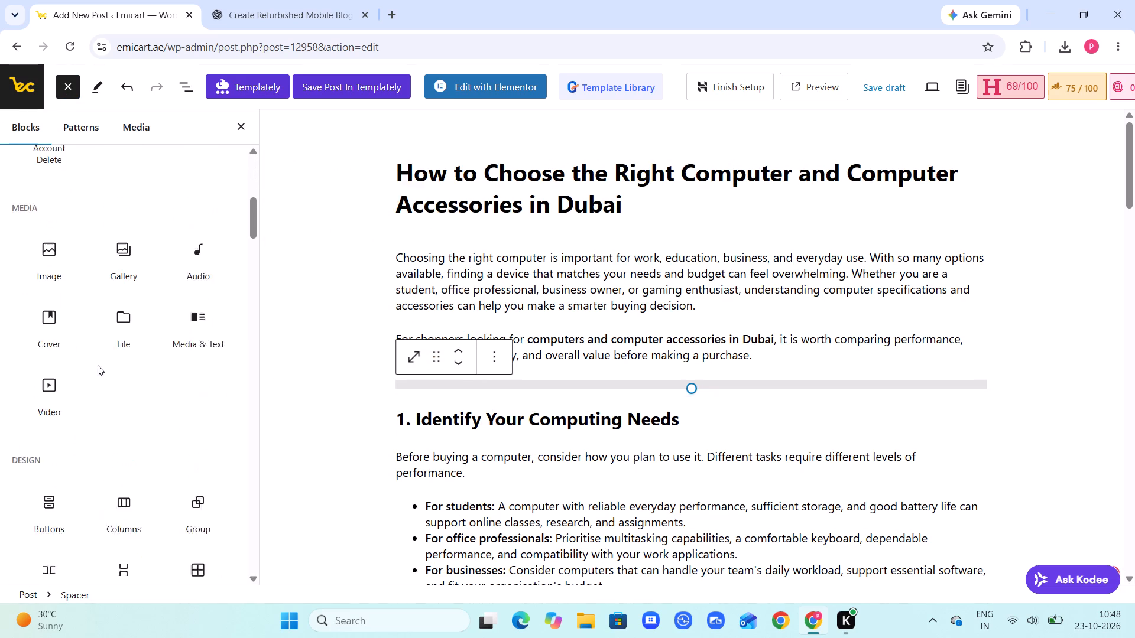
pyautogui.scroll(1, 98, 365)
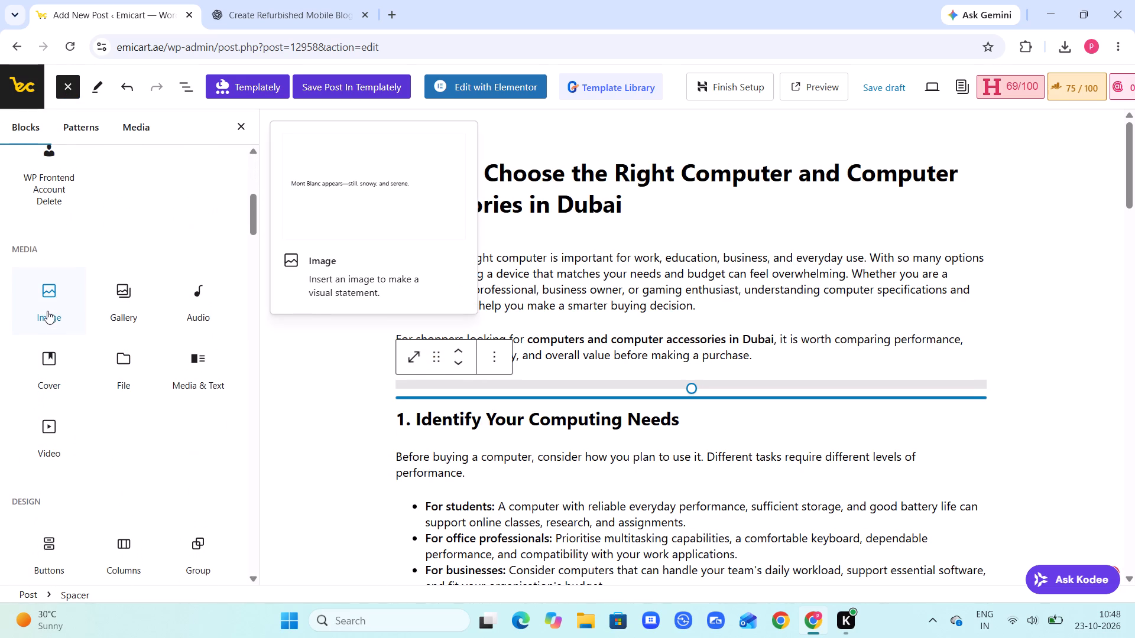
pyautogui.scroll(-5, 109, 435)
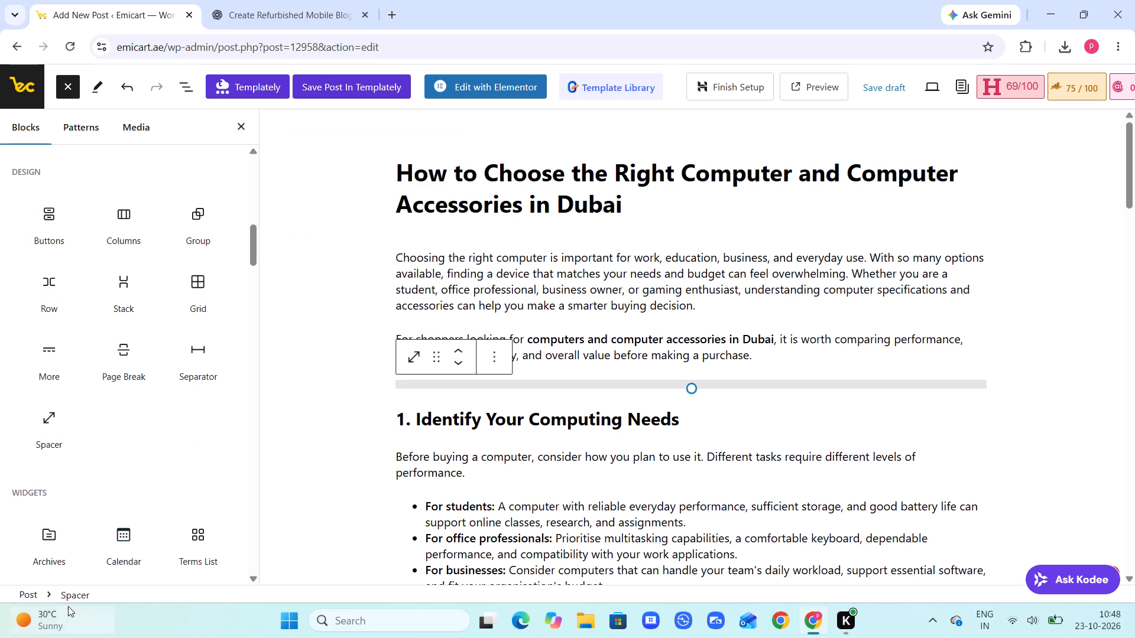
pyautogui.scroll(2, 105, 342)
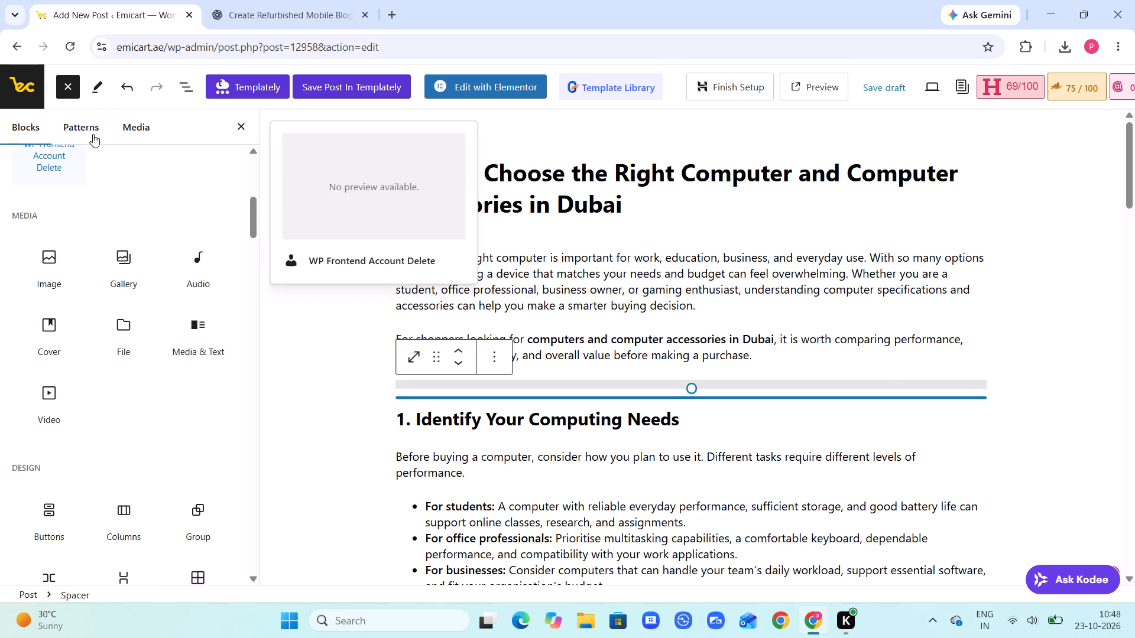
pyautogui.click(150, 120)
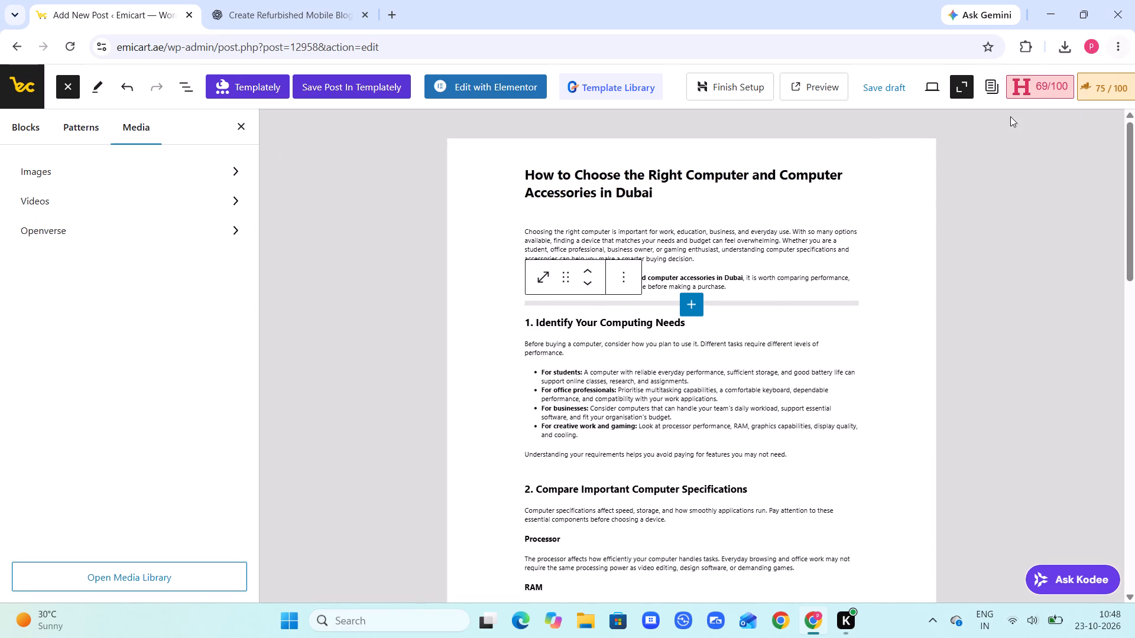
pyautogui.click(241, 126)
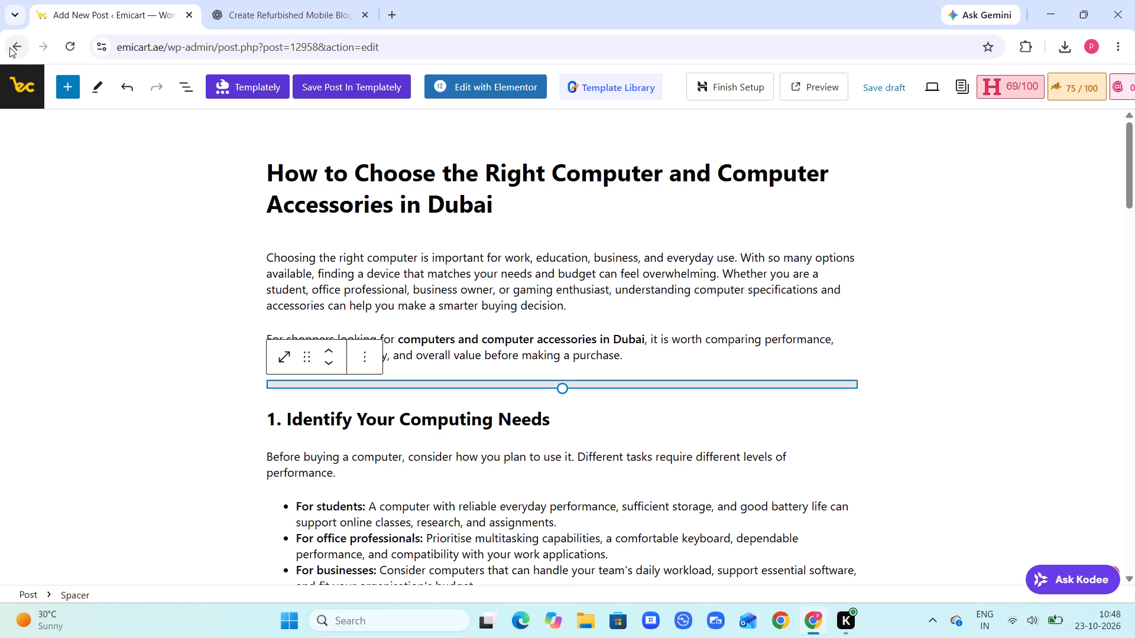
# Save the computer and accessories post as a draft before leaving the editor.
pyautogui.click(9, 47)
pyautogui.moveTo(722, 141); pyautogui.dragTo(712, 141)
pyautogui.click(712, 141)
pyautogui.click(876, 85)
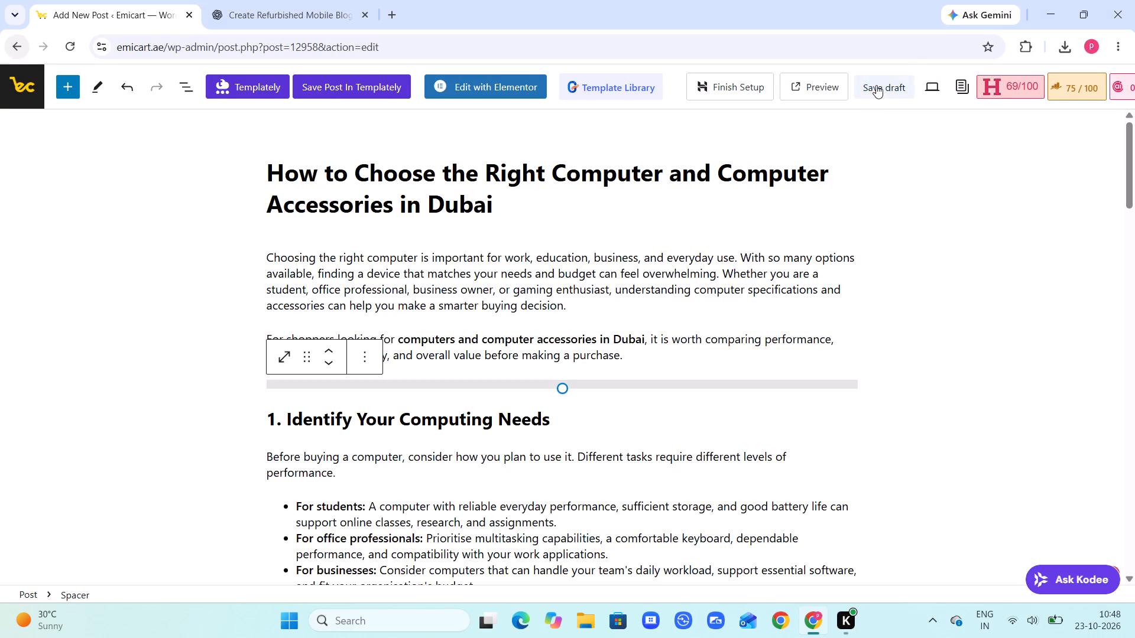
# Return to the posts list and reopen the "How to Choose the Right Computer and Computer Accessories in Dubai" draft for editing.
pyautogui.click(10, 47)
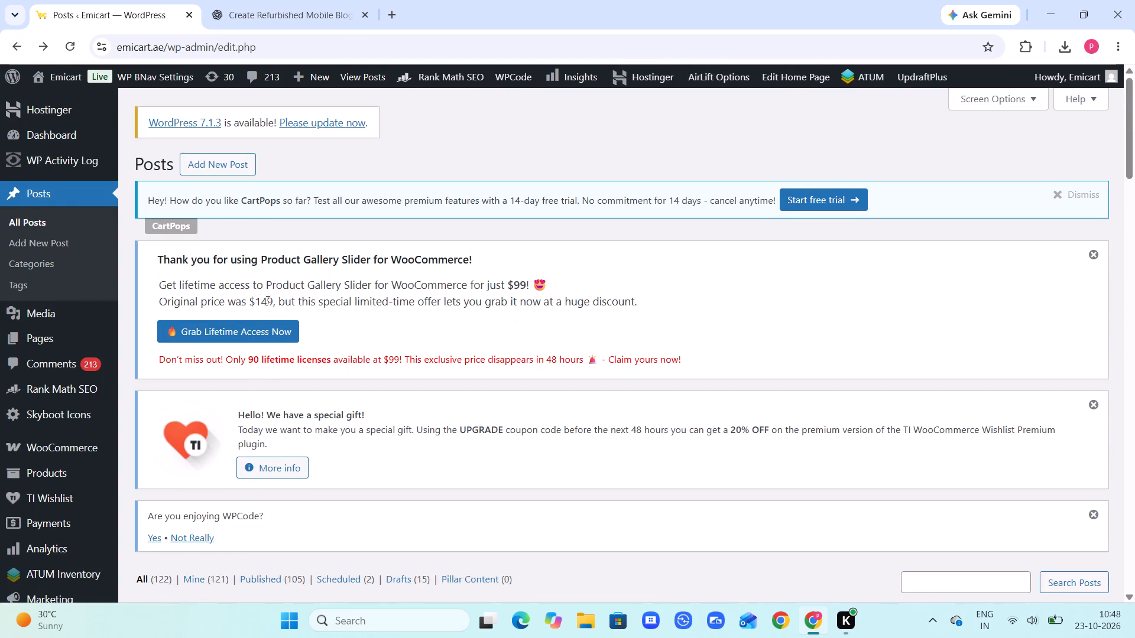
pyautogui.scroll(-3, 240, 539)
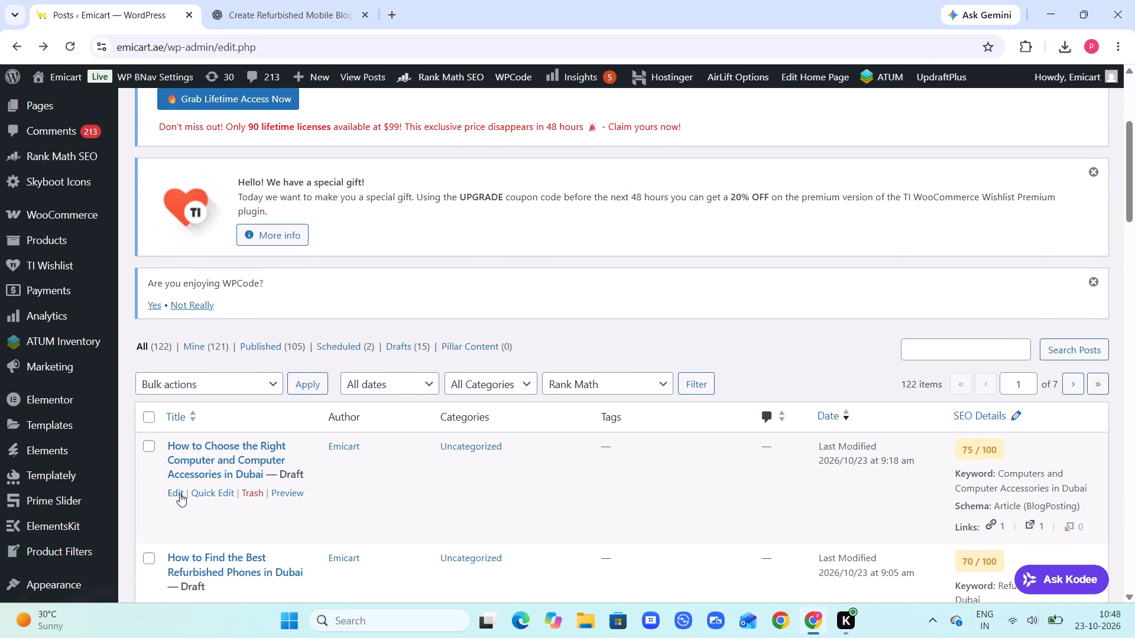
pyautogui.click(180, 493)
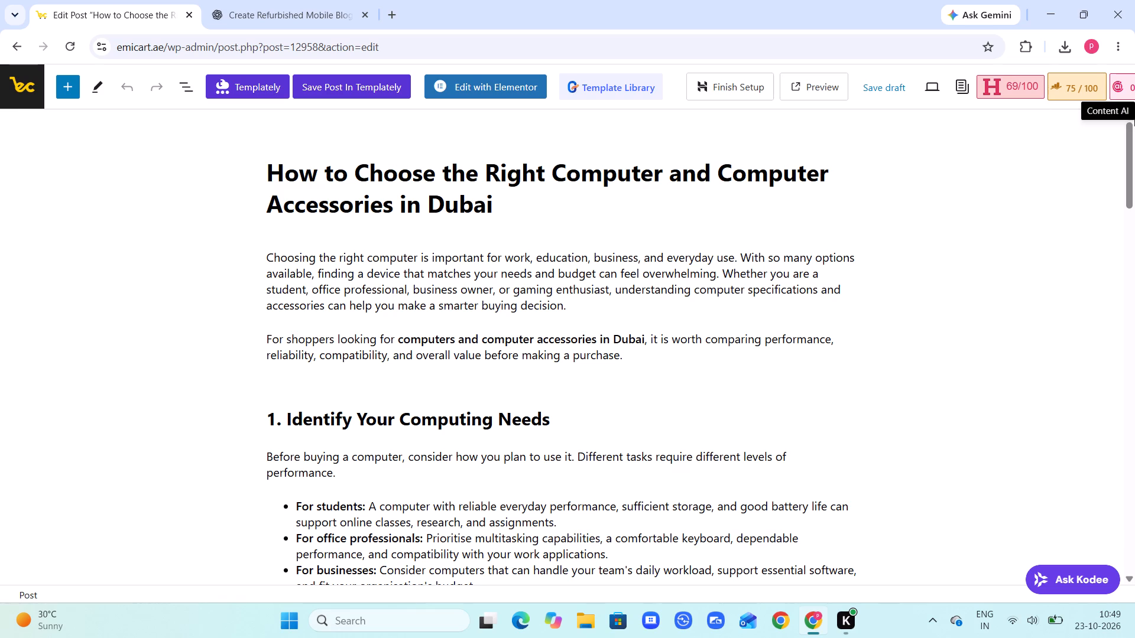
# Look over the post content and its Headline Analyzer results down to the search preview, and close the analyzer.
pyautogui.moveTo(1127, 130); pyautogui.dragTo(1131, 385)
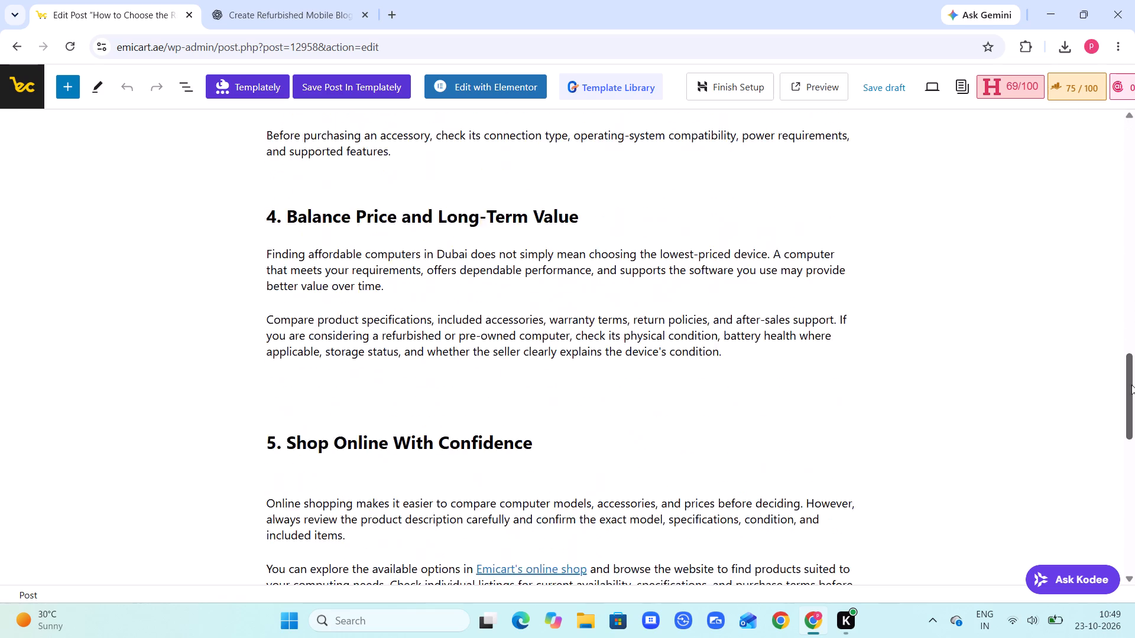
pyautogui.moveTo(1131, 385); pyautogui.dragTo(1110, 0)
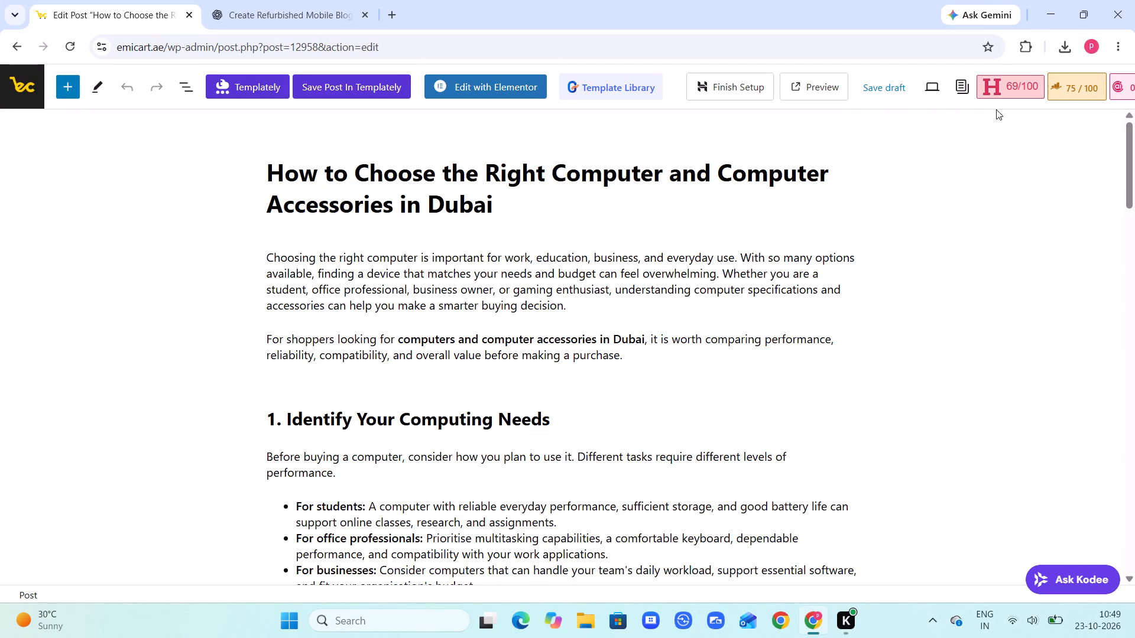
pyautogui.click(993, 83)
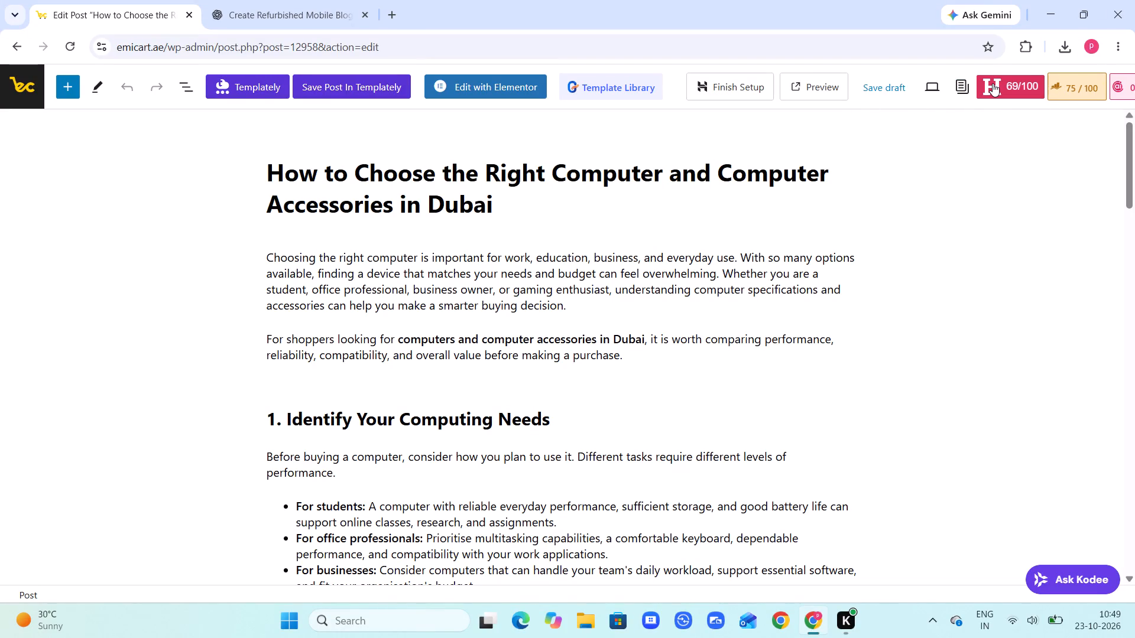
pyautogui.scroll(-5, 968, 370)
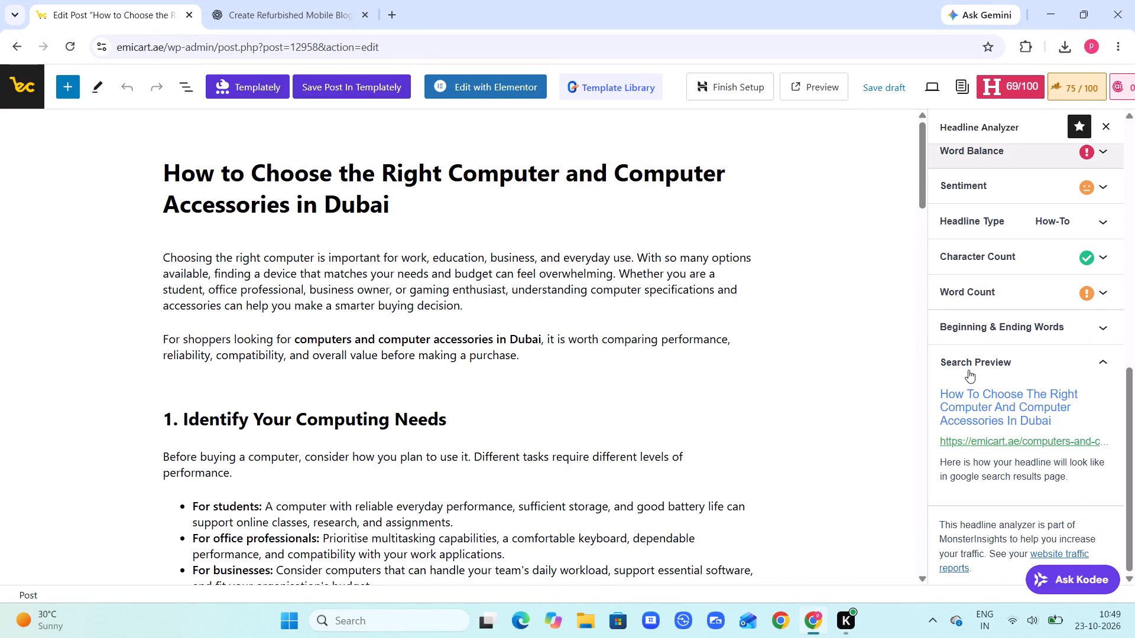
pyautogui.click(1112, 121)
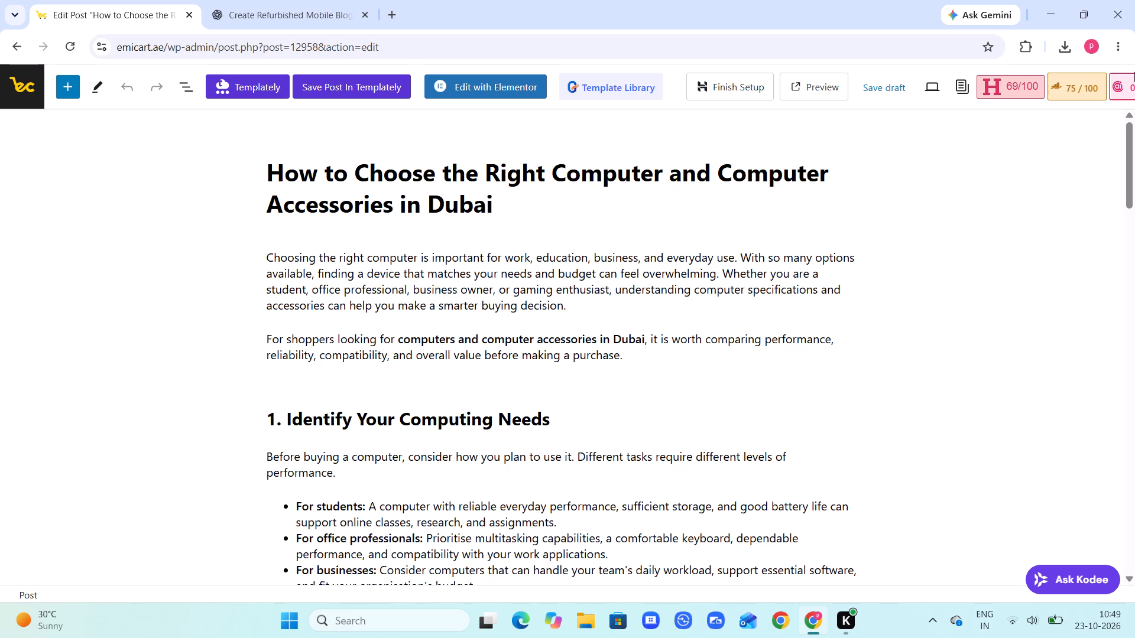
# Return to the posts list and reopen the "How to Choose the Right Computer and Computer Accessories in Dubai" draft.
pyautogui.click(16, 44)
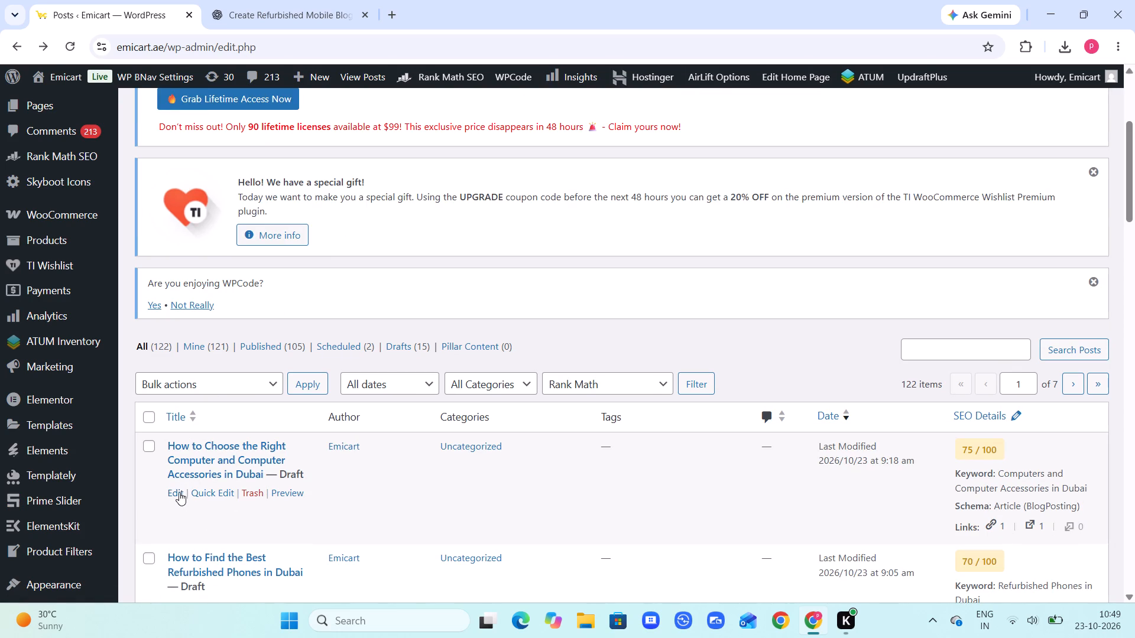
pyautogui.click(182, 494)
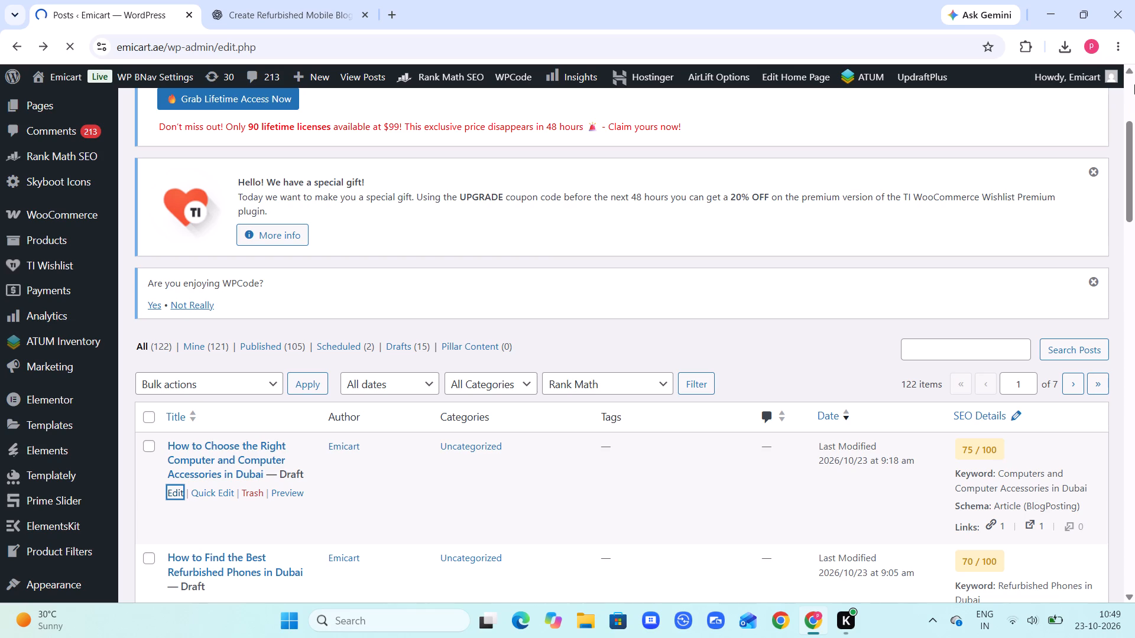
pyautogui.click(1134, 84)
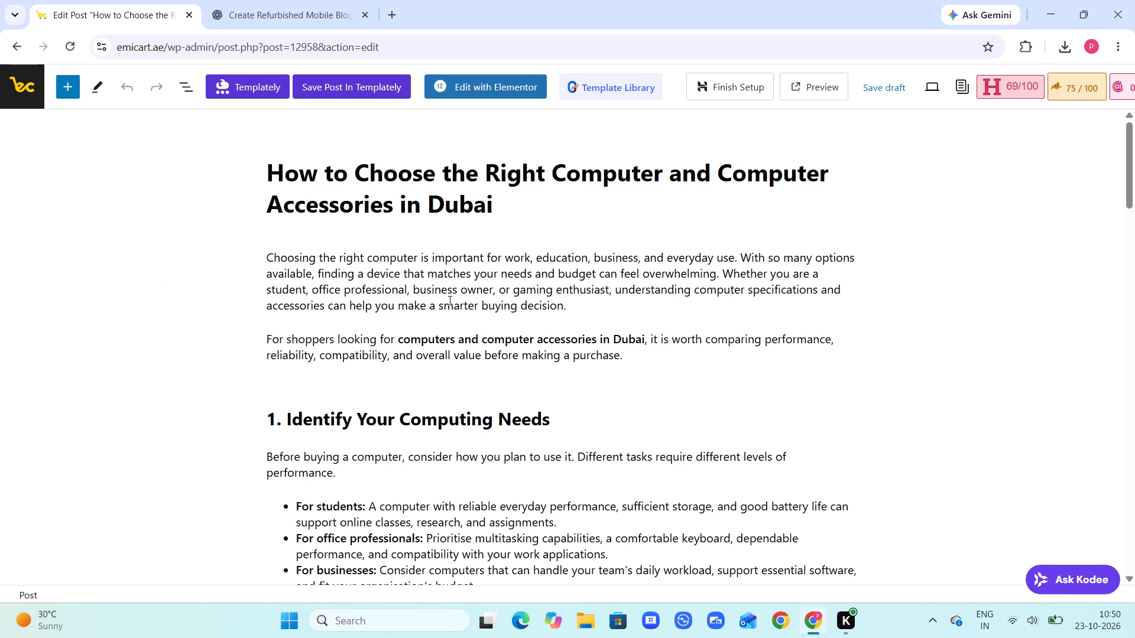
pyautogui.click(76, 35)
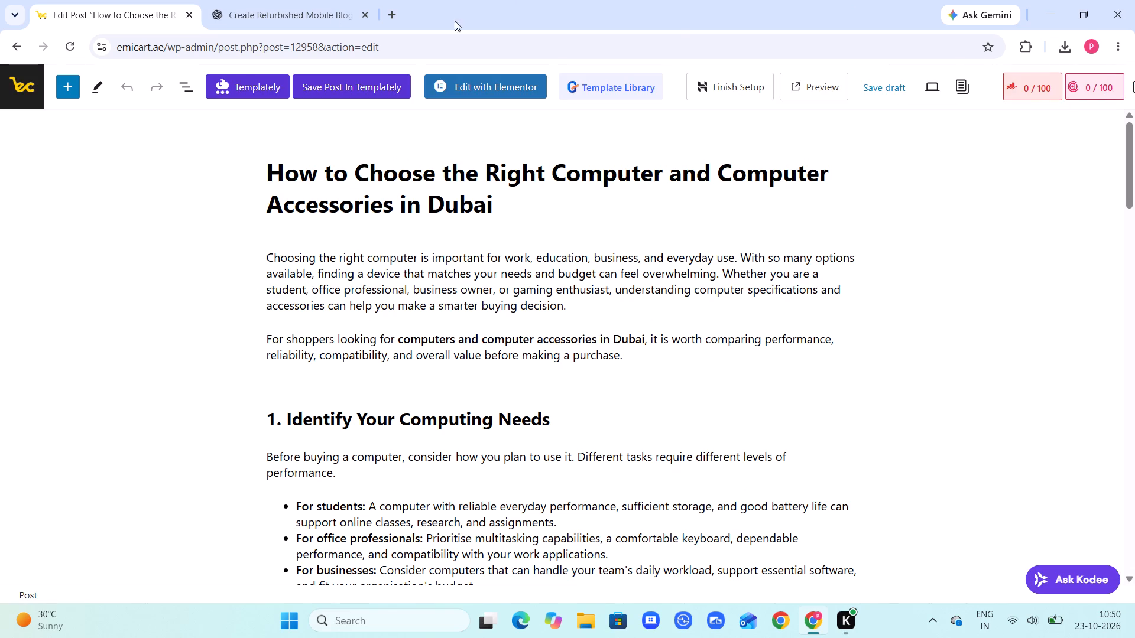
pyautogui.click(69, 47)
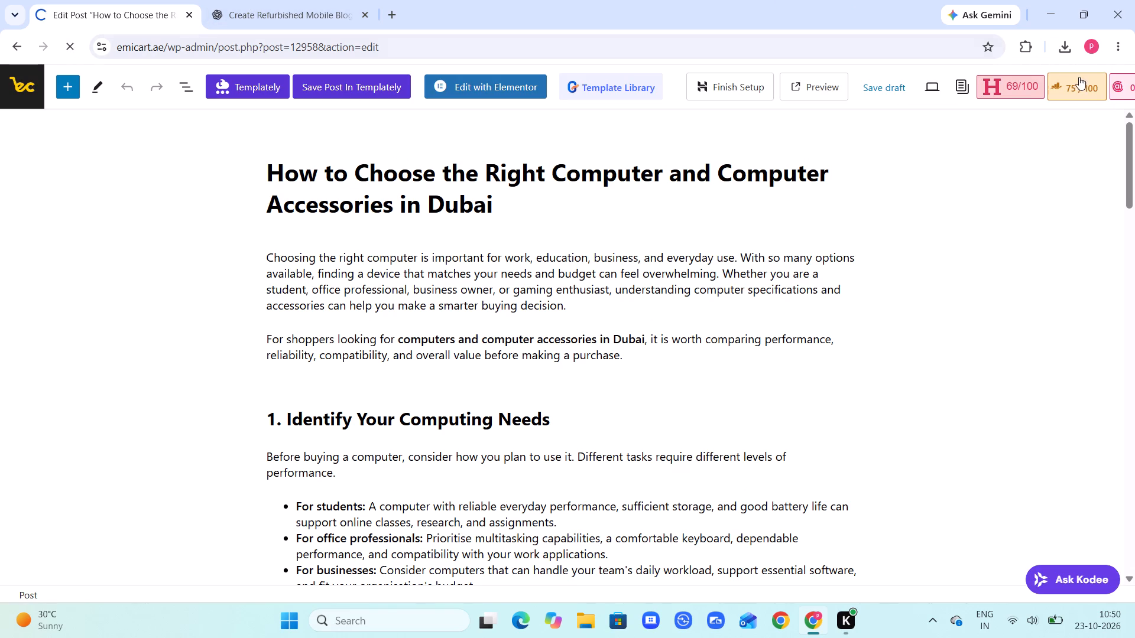
pyautogui.click(1134, 88)
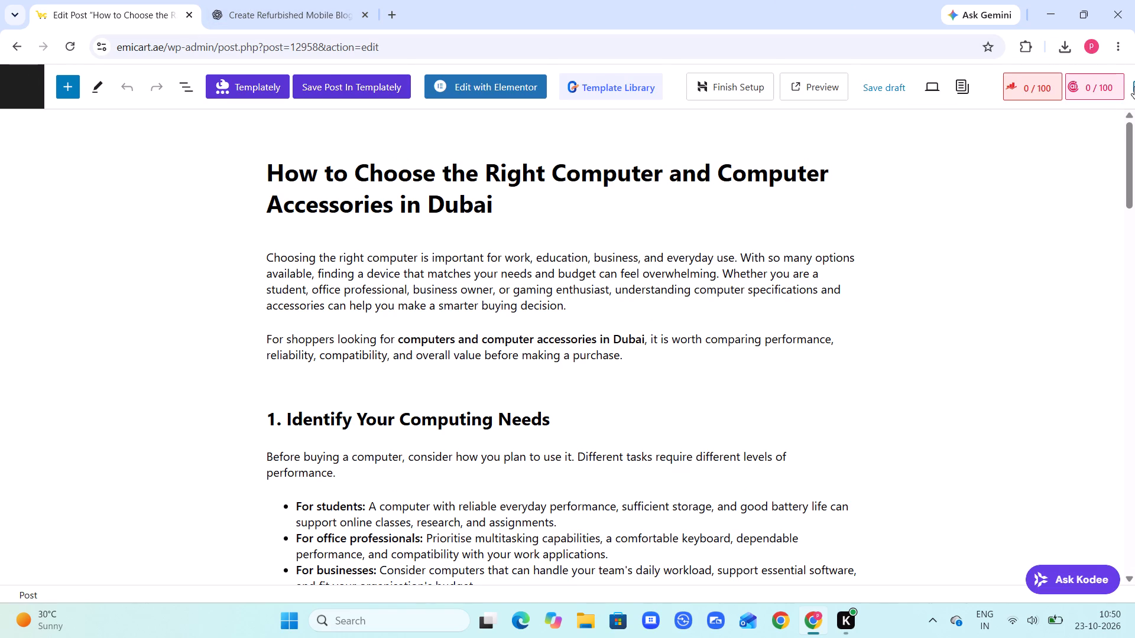
pyautogui.click(1134, 86)
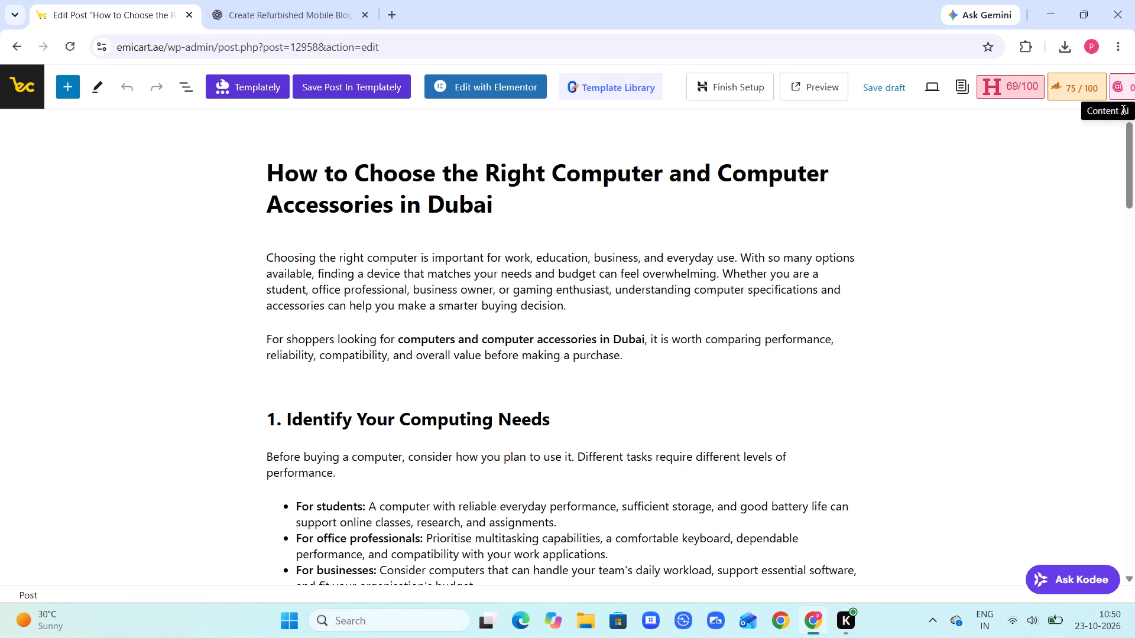
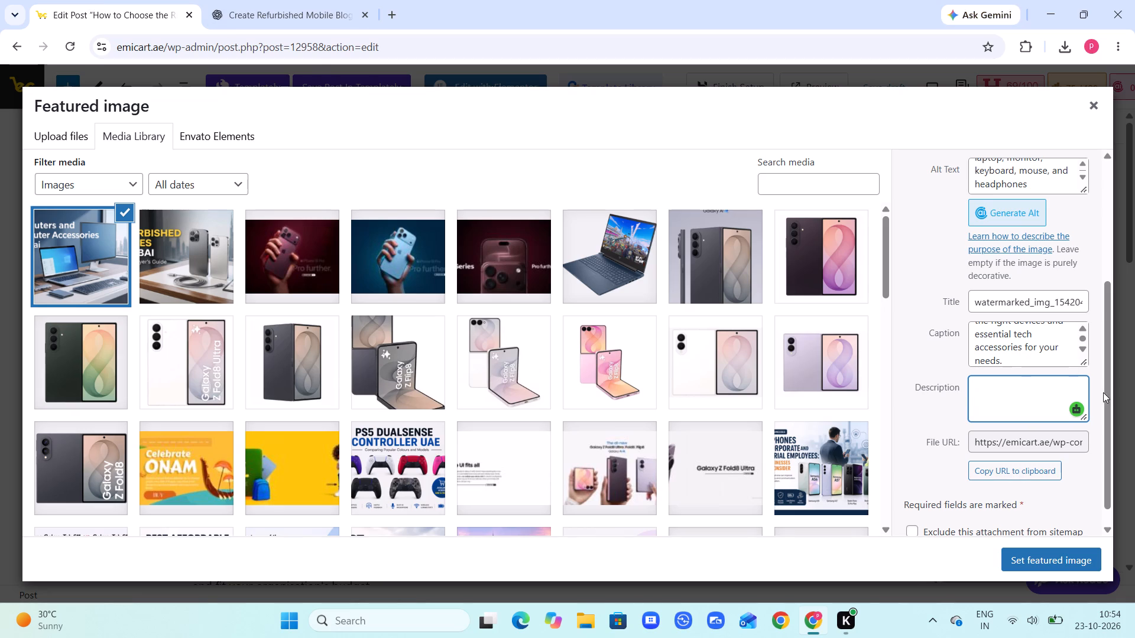
pyautogui.click(1024, 398)
pyautogui.hotkey('ctrl', 'v')
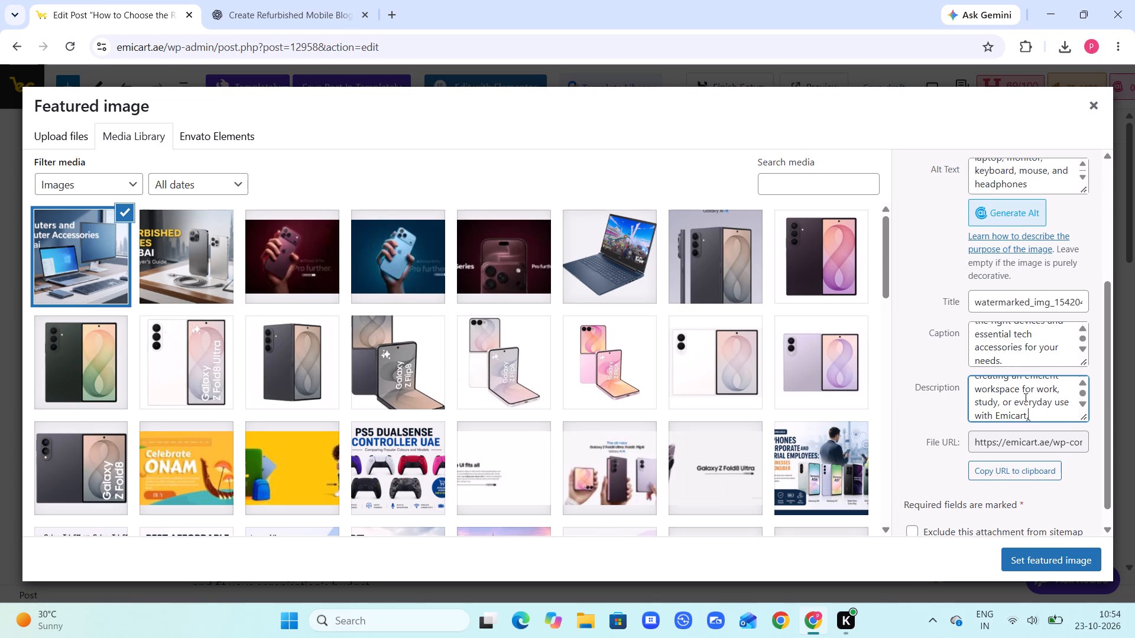
# Replace the uploaded image's title with "computer accessories".
pyautogui.scroll(-3, 1024, 398)
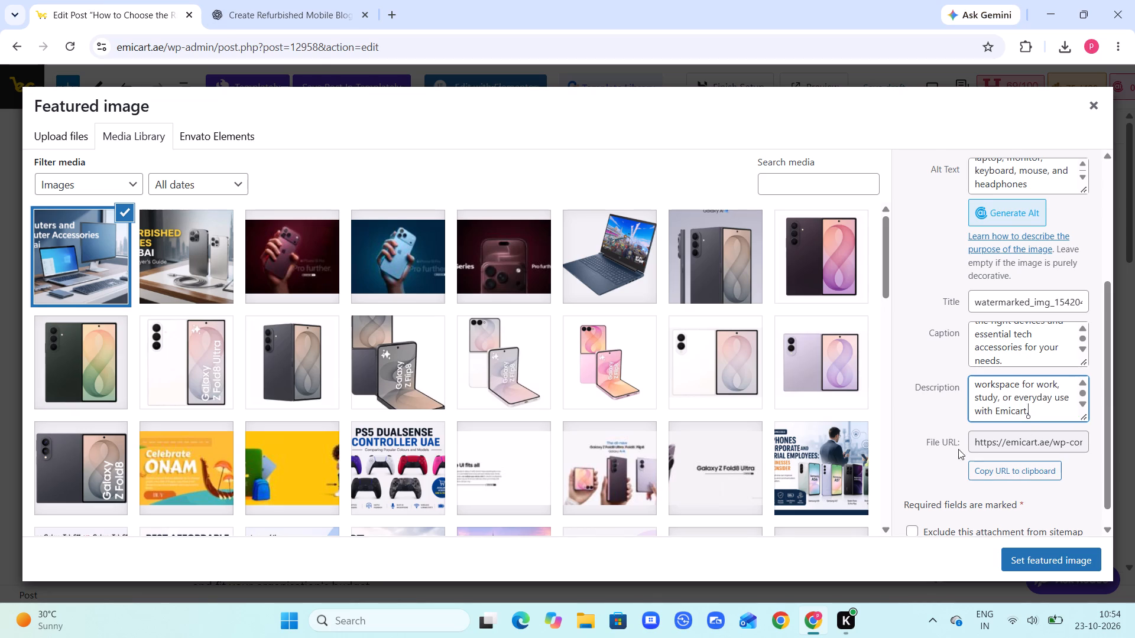
pyautogui.scroll(-2, 952, 448)
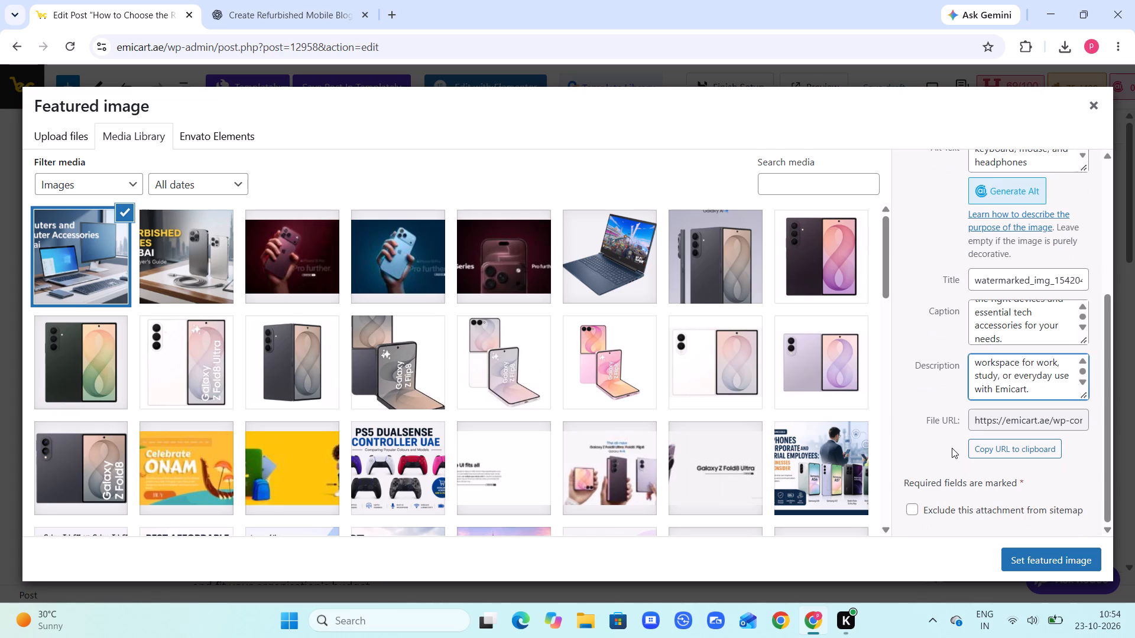
pyautogui.scroll(1, 950, 281)
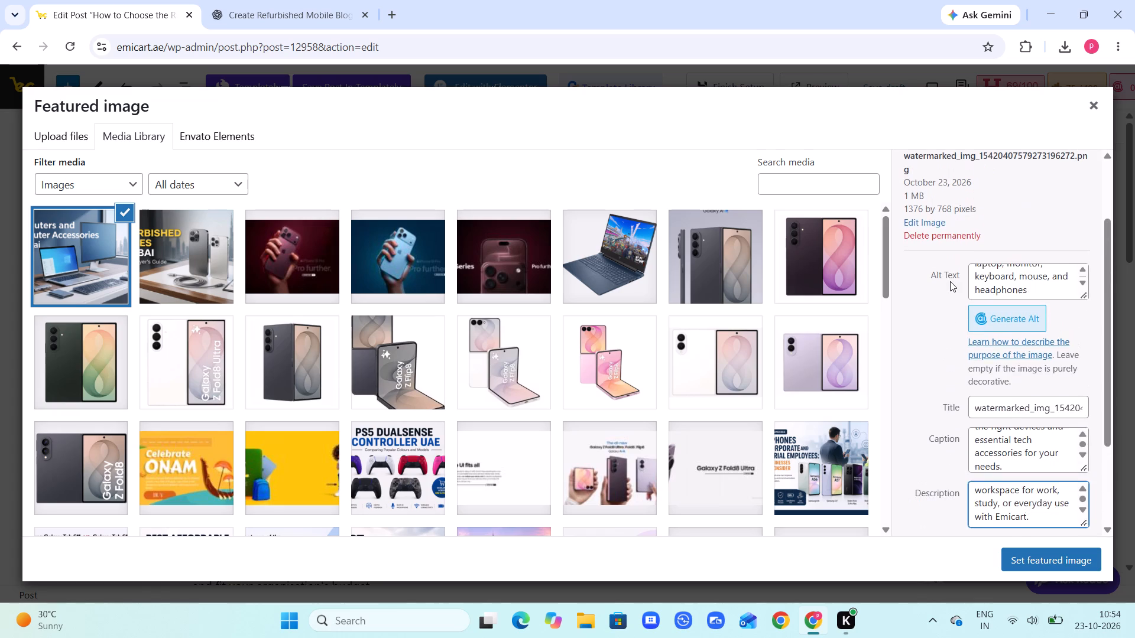
pyautogui.scroll(3, 950, 281)
pyautogui.scroll(-5, 950, 281)
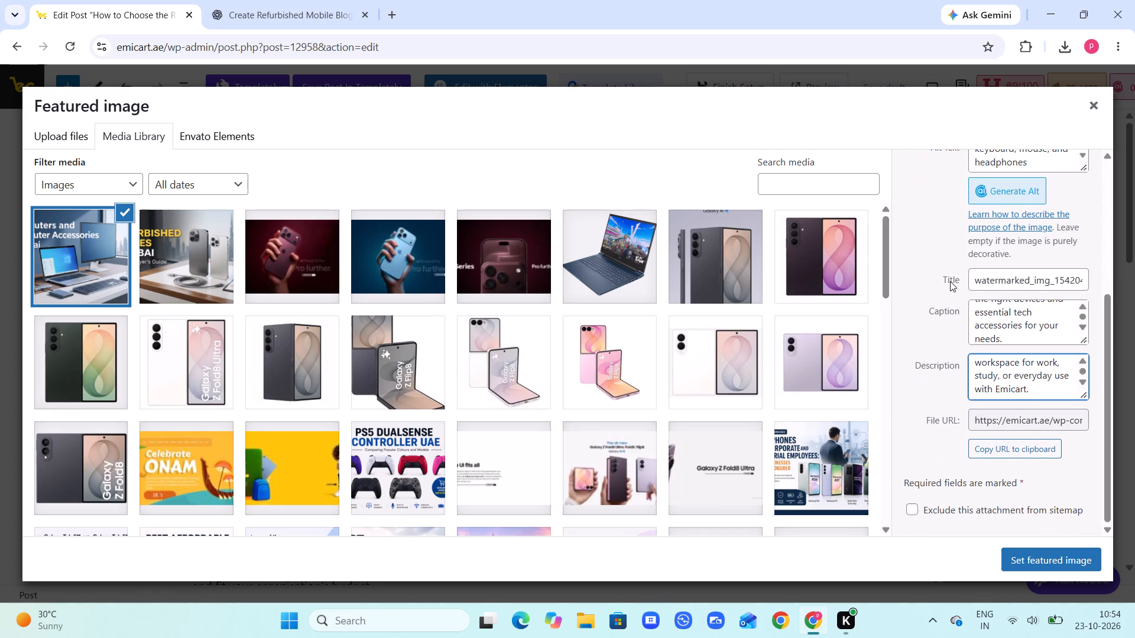
pyautogui.moveTo(975, 285); pyautogui.dragTo(1101, 279)
pyautogui.press('BackSpace')
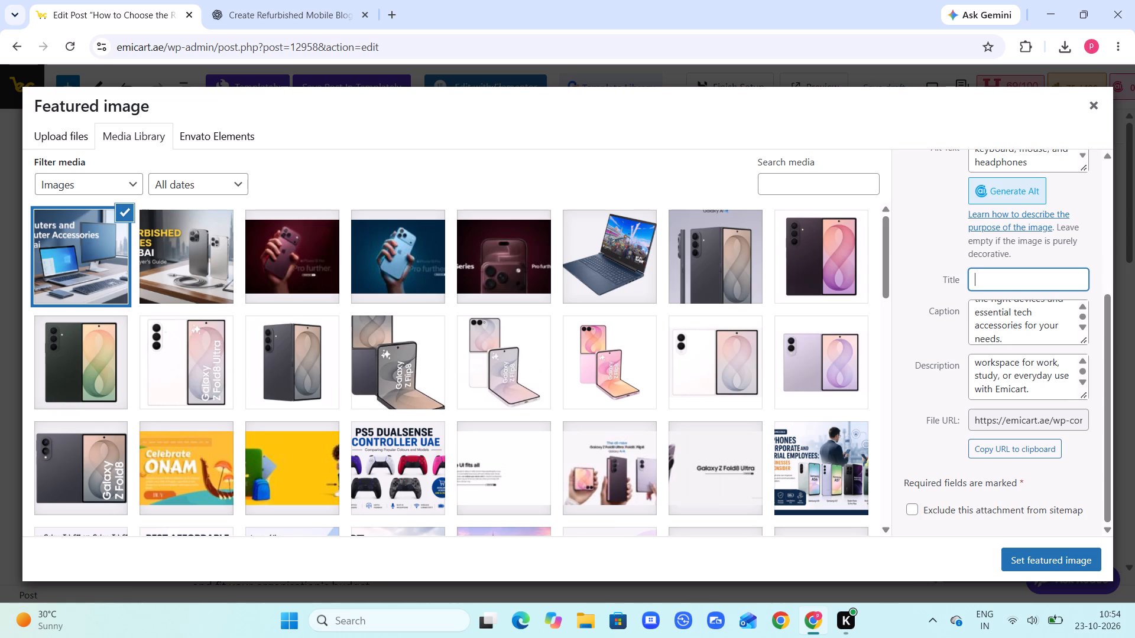
pyautogui.write('computer accesories')
pyautogui.click(1037, 279)
pyautogui.press('s')
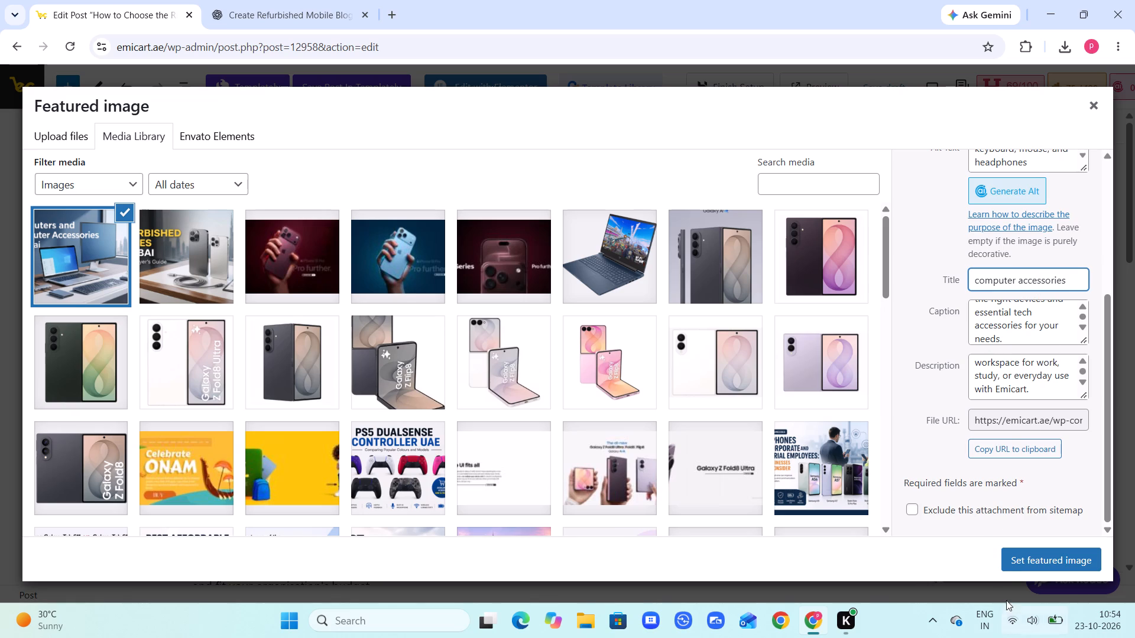
# Set the uploaded image as the post's featured image and save the draft.
pyautogui.click(1011, 569)
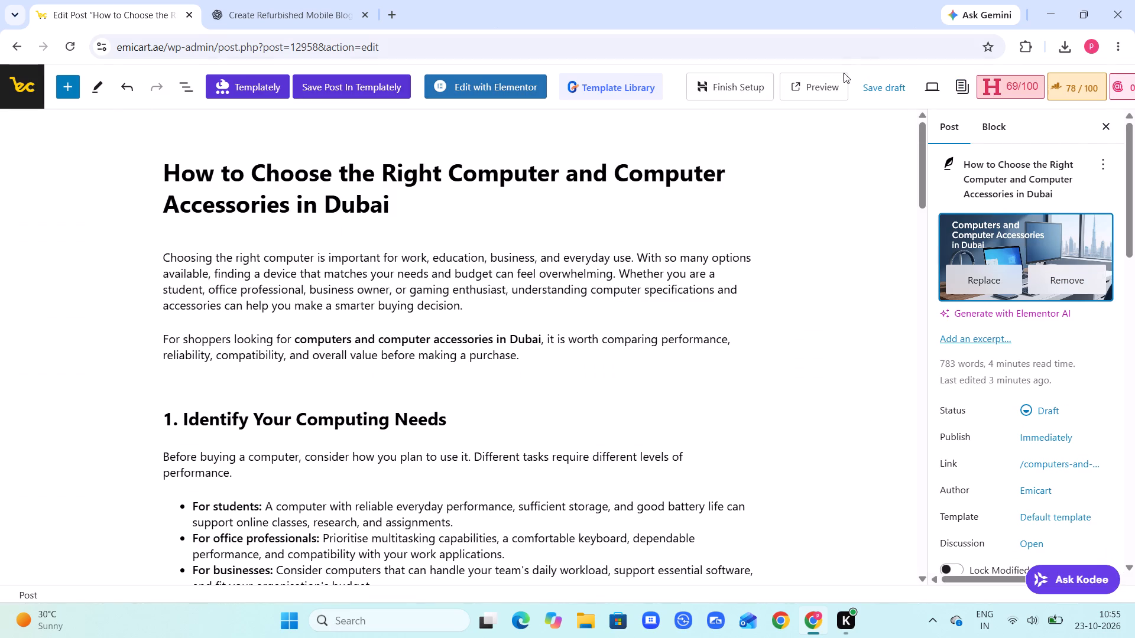
pyautogui.click(892, 82)
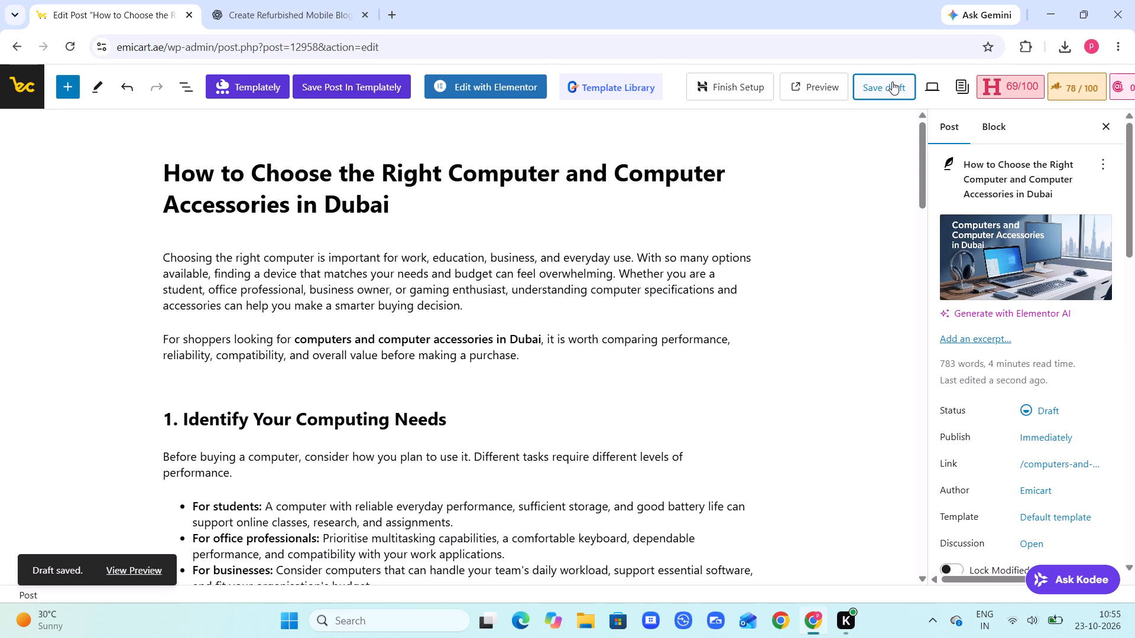
pyautogui.click(892, 82)
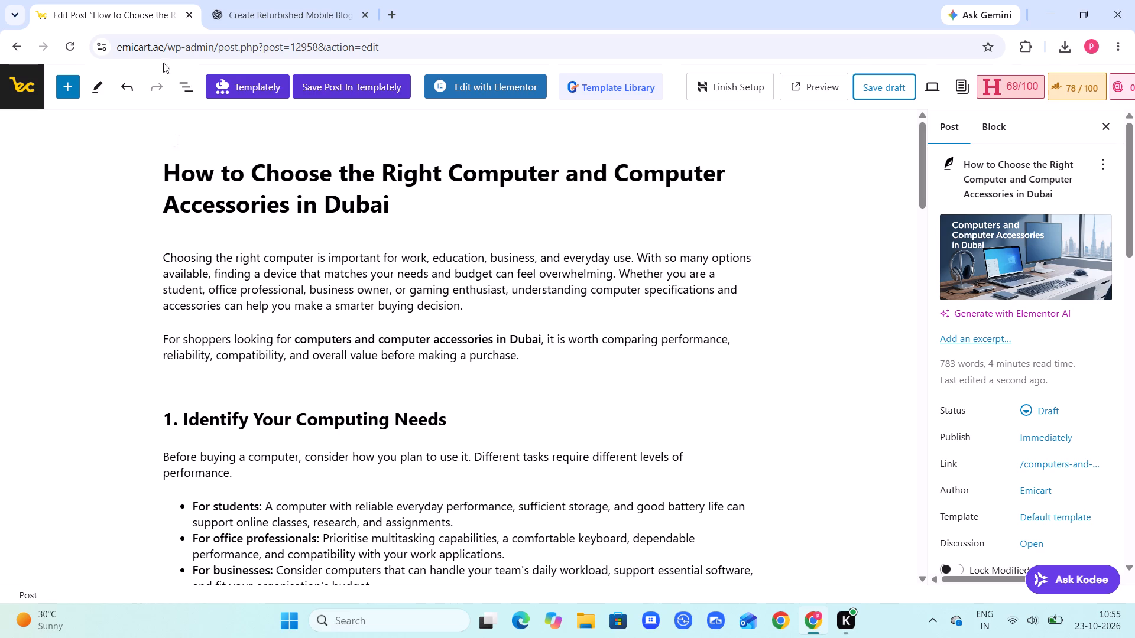
# Reload the post editor and close its settings sidebar.
pyautogui.click(61, 41)
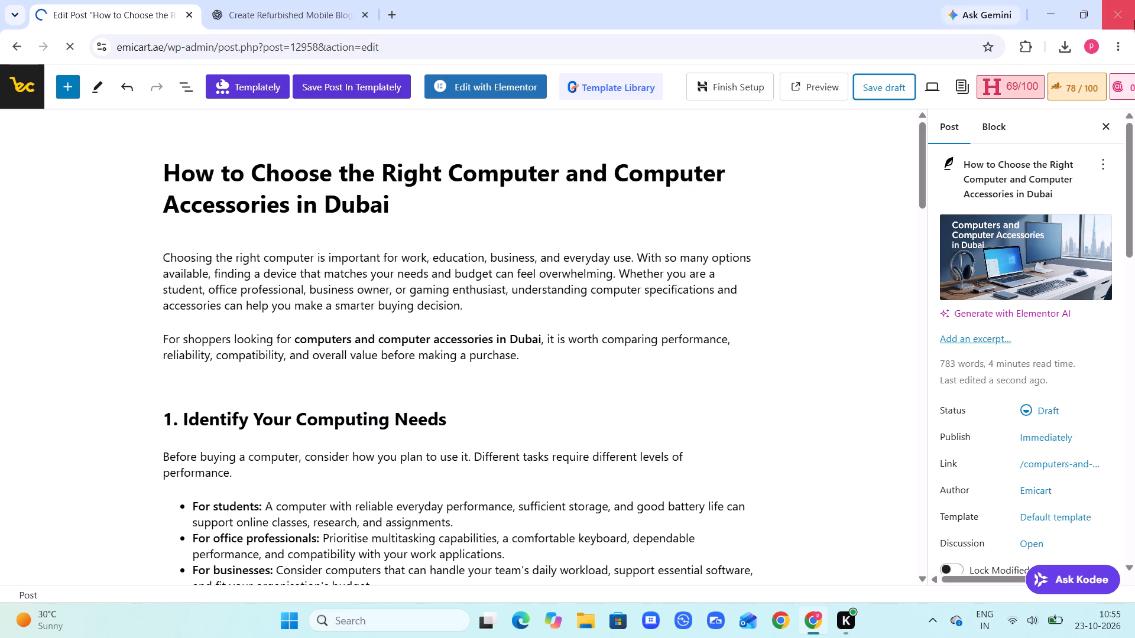
pyautogui.tripleClick(1131, 74)
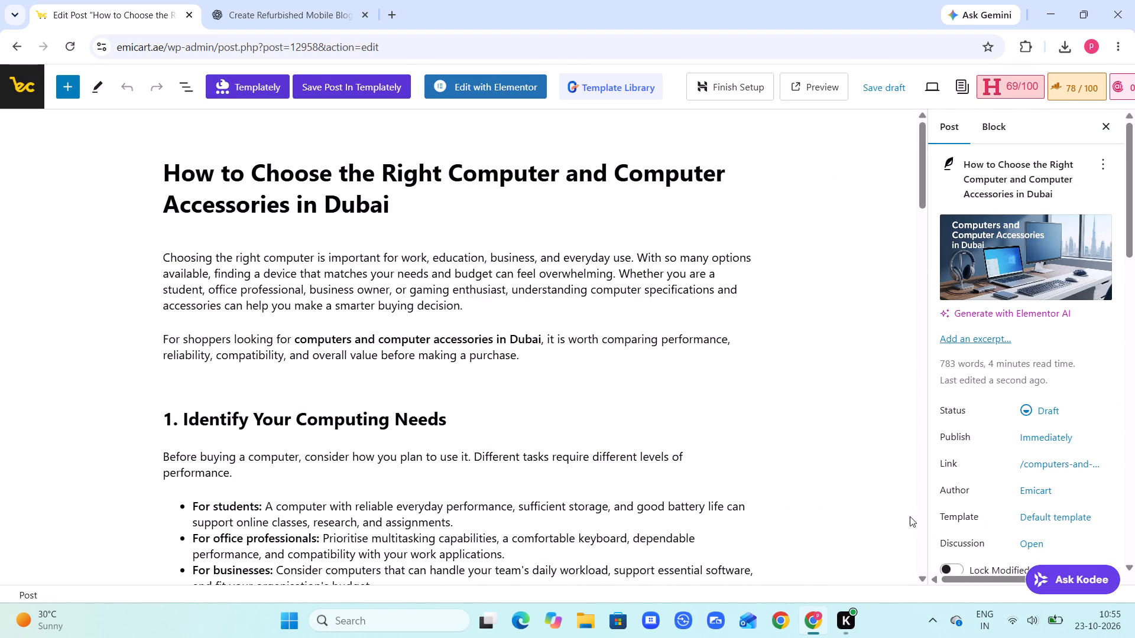
pyautogui.moveTo(980, 575); pyautogui.dragTo(995, 574)
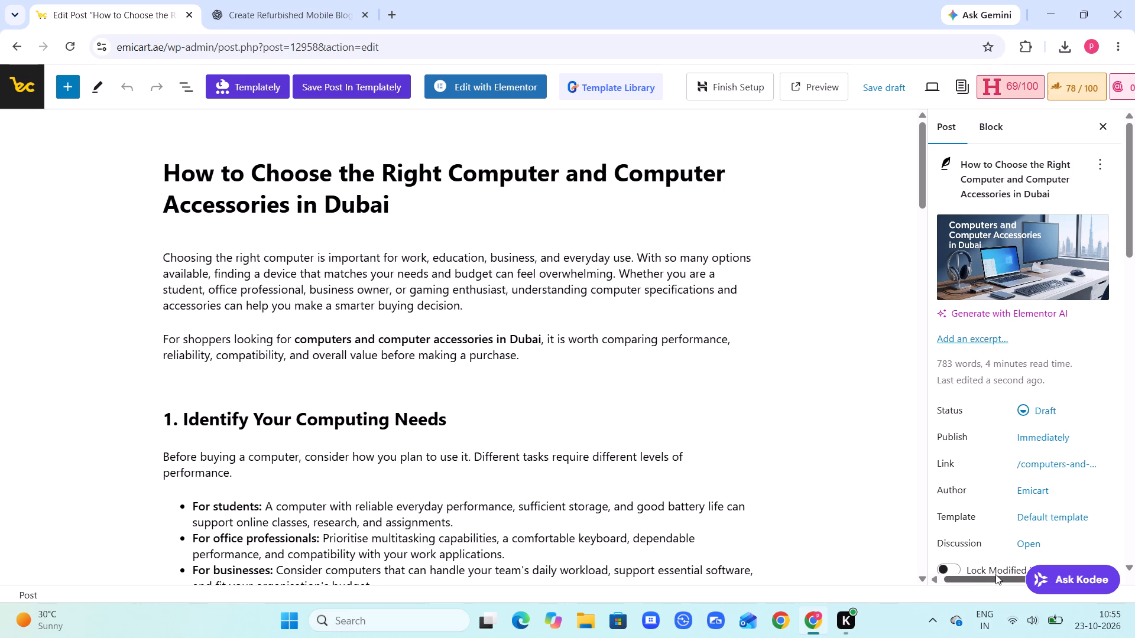
pyautogui.moveTo(995, 574); pyautogui.dragTo(1024, 625)
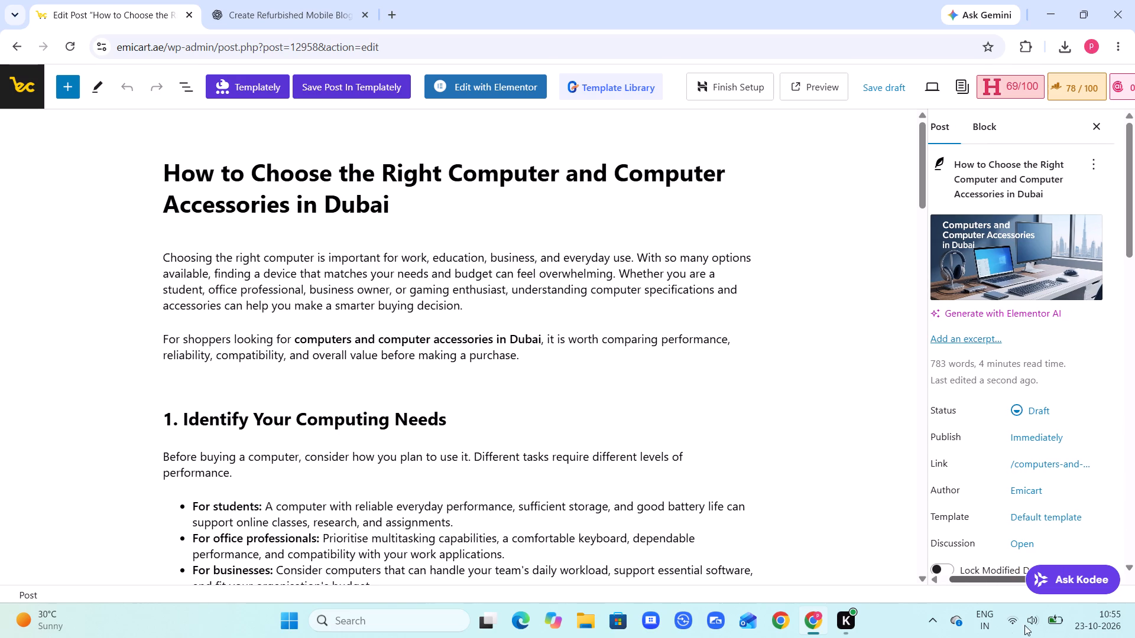
pyautogui.moveTo(1024, 625); pyautogui.dragTo(913, 634)
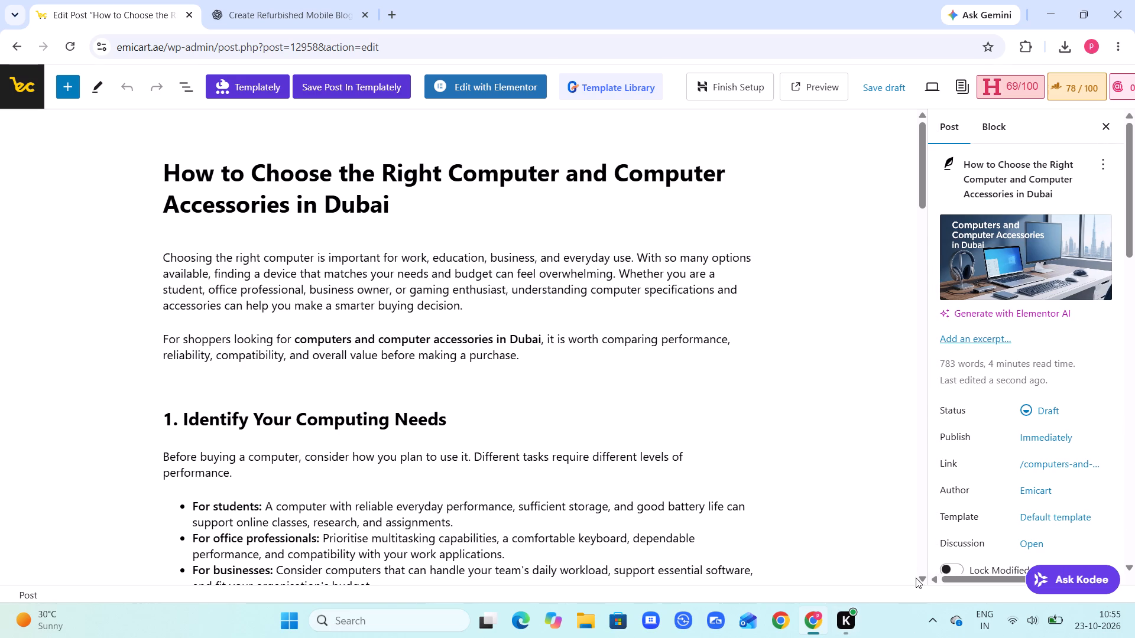
pyautogui.moveTo(952, 583); pyautogui.dragTo(1071, 585)
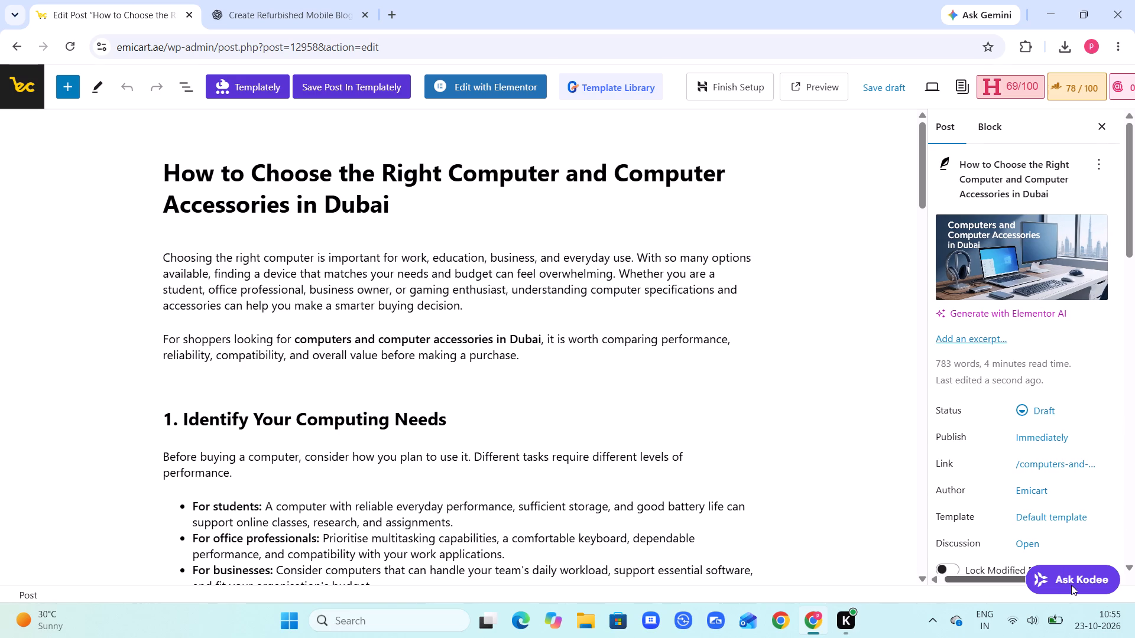
pyautogui.moveTo(1071, 585); pyautogui.dragTo(952, 591)
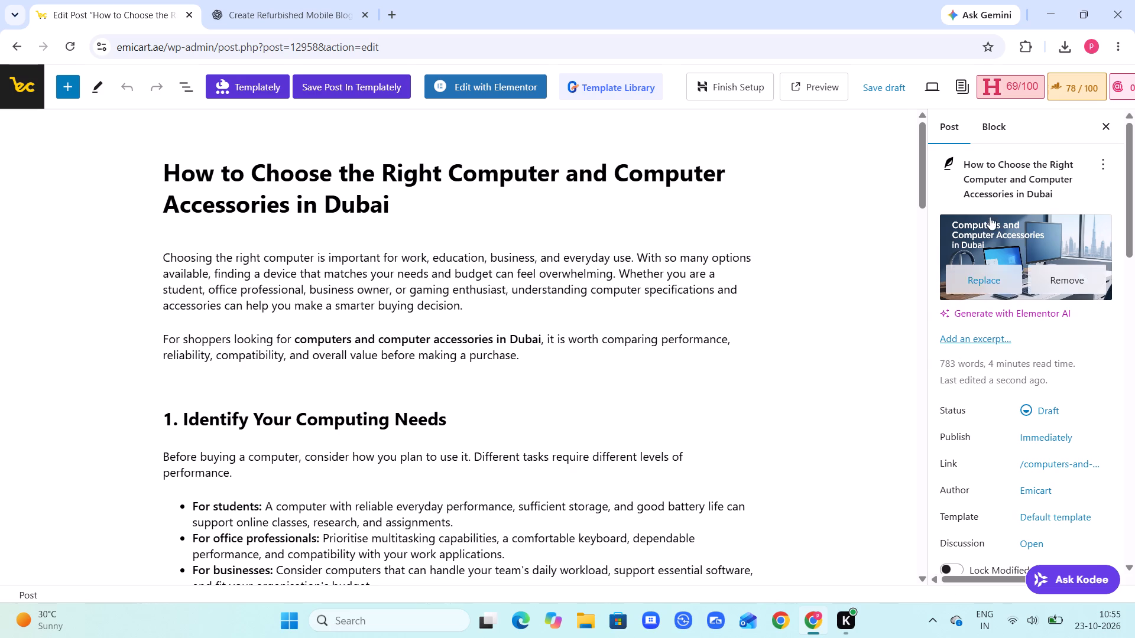
pyautogui.click(1003, 130)
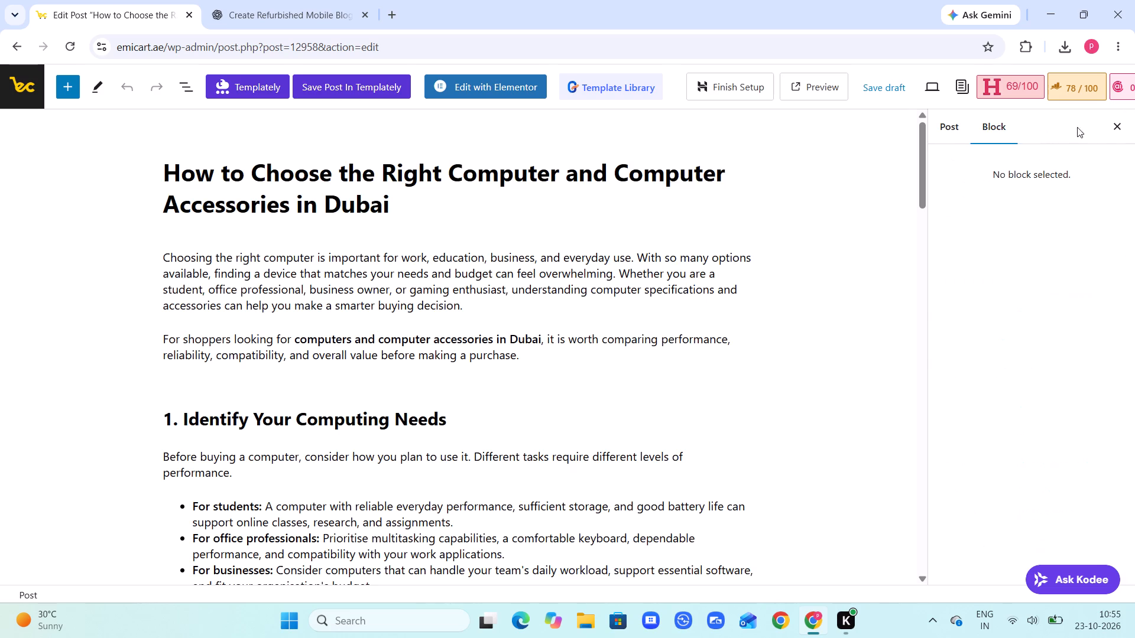
pyautogui.click(1119, 127)
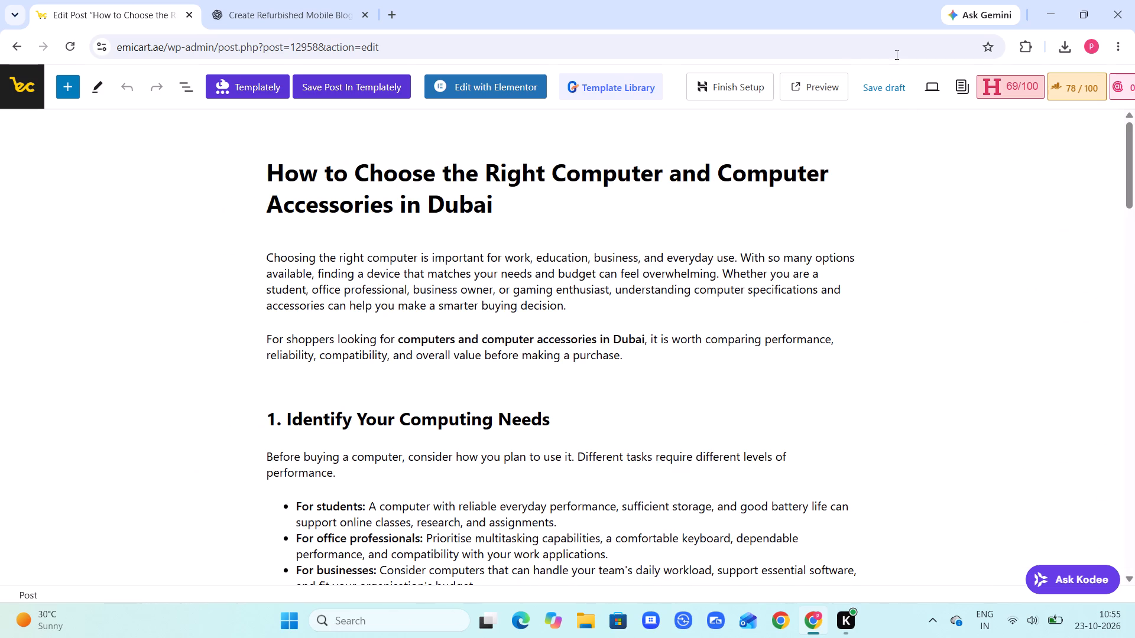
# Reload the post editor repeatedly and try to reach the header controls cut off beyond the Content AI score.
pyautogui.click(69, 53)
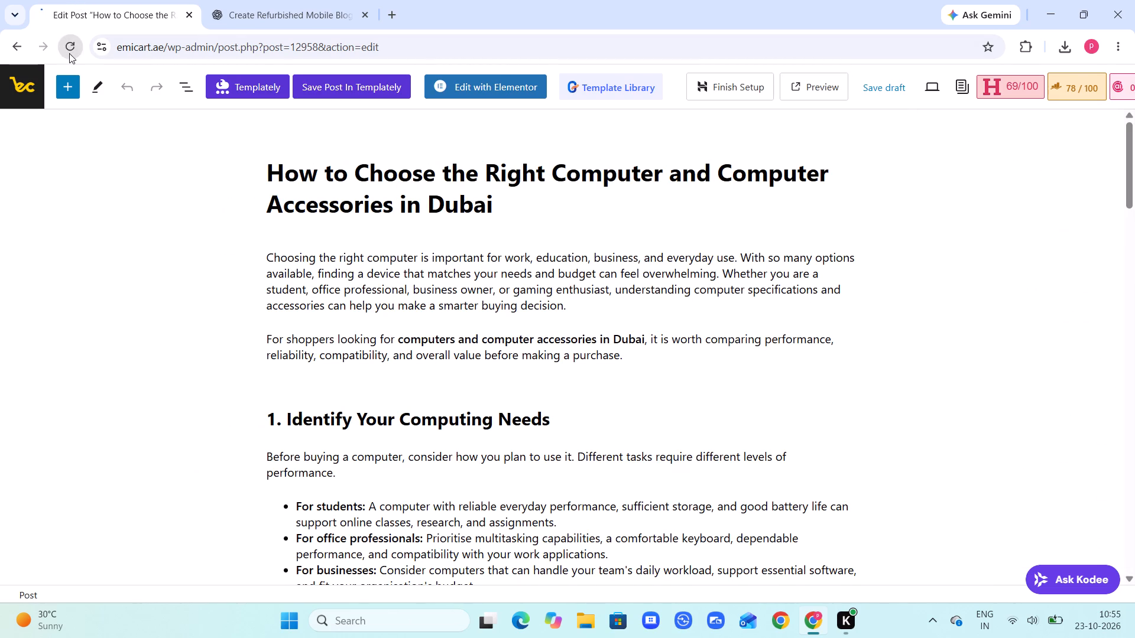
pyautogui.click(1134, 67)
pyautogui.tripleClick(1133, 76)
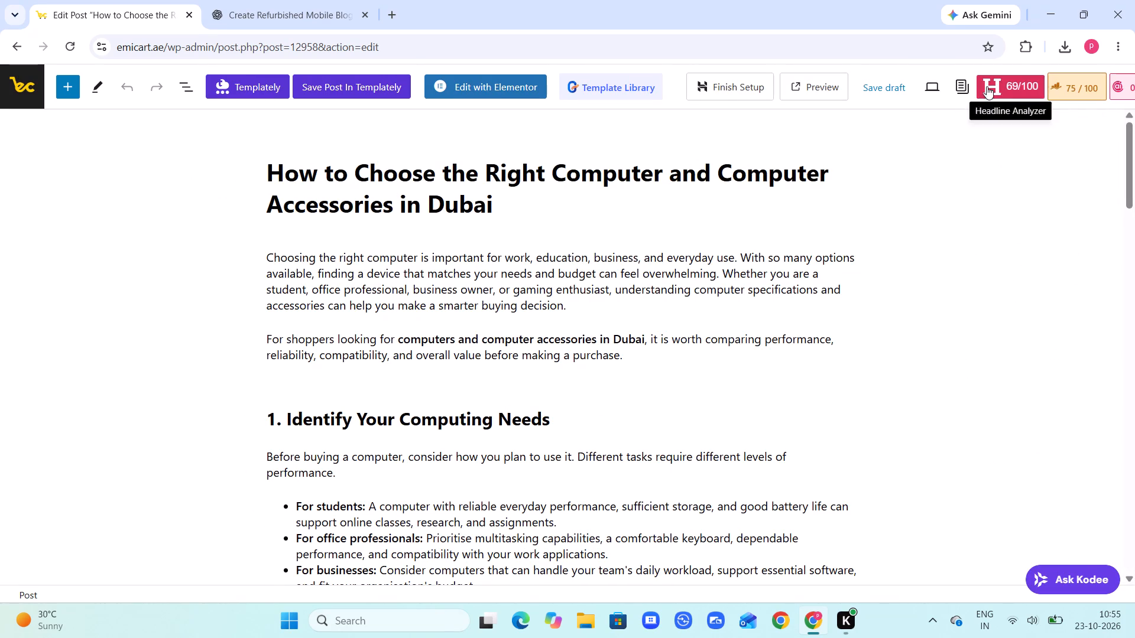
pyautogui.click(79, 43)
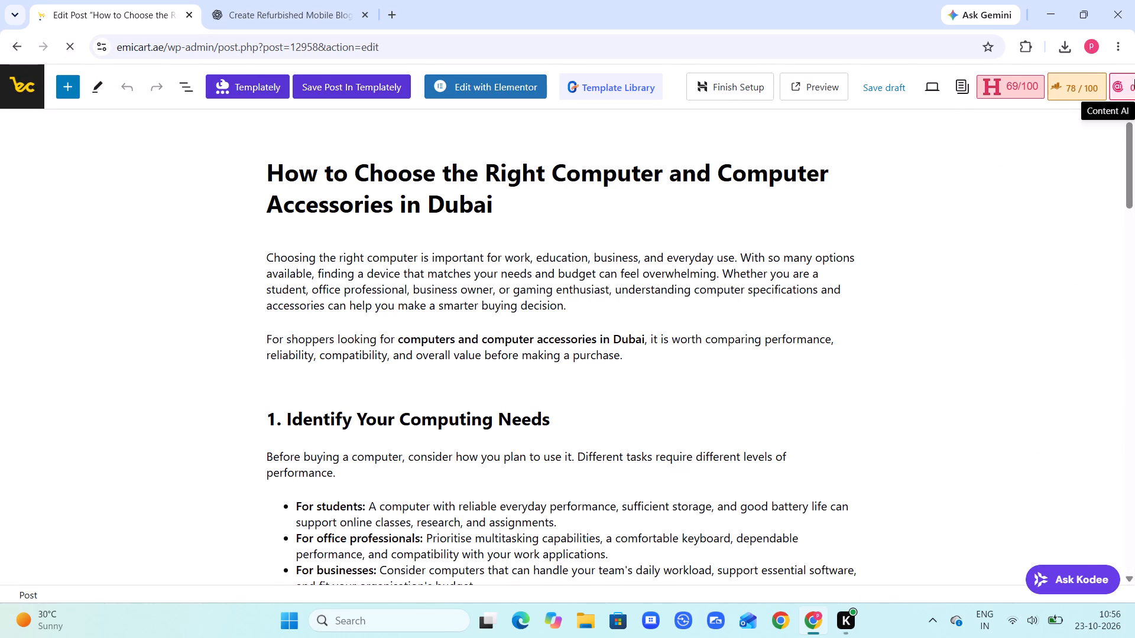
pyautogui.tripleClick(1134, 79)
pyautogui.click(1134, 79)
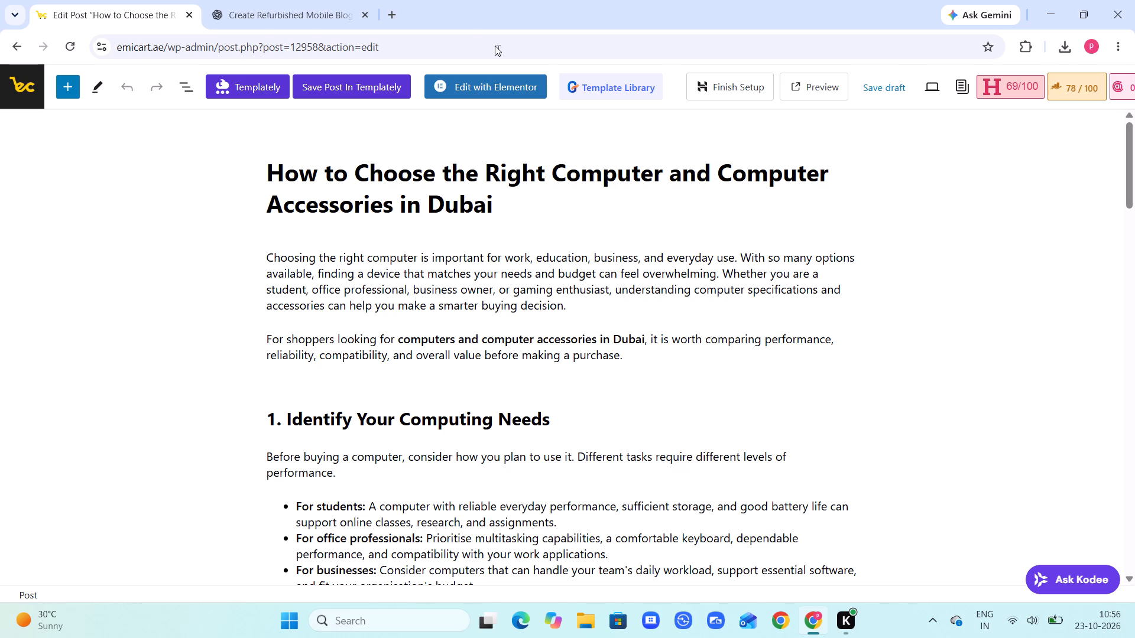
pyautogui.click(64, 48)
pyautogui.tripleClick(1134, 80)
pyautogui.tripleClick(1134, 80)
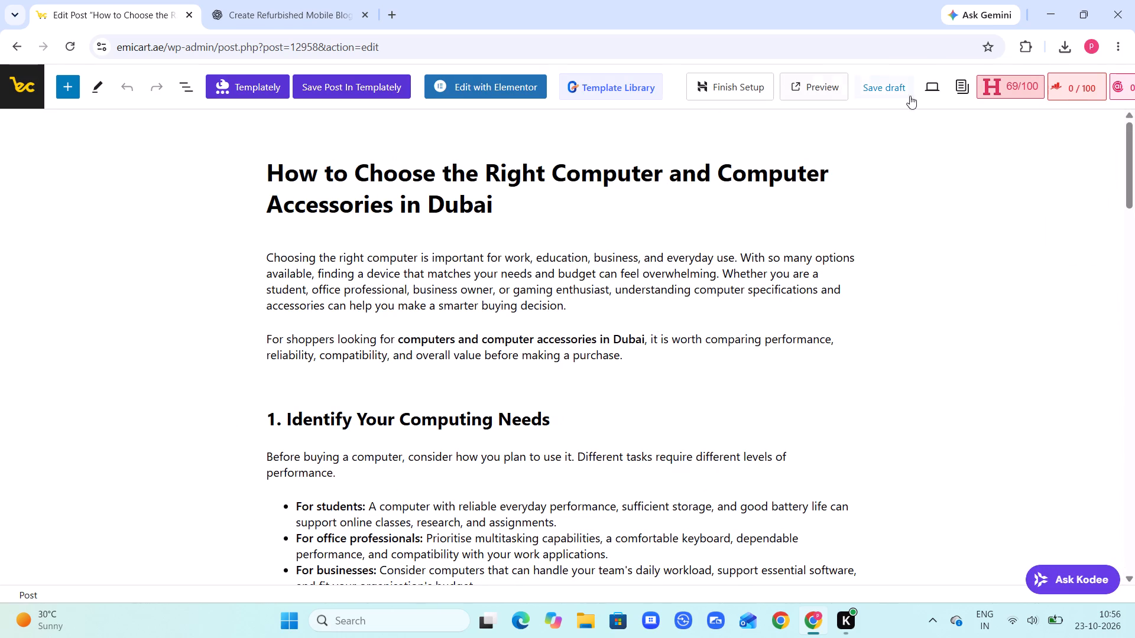
# Save the computer accessories post as a draft again.
pyautogui.click(861, 92)
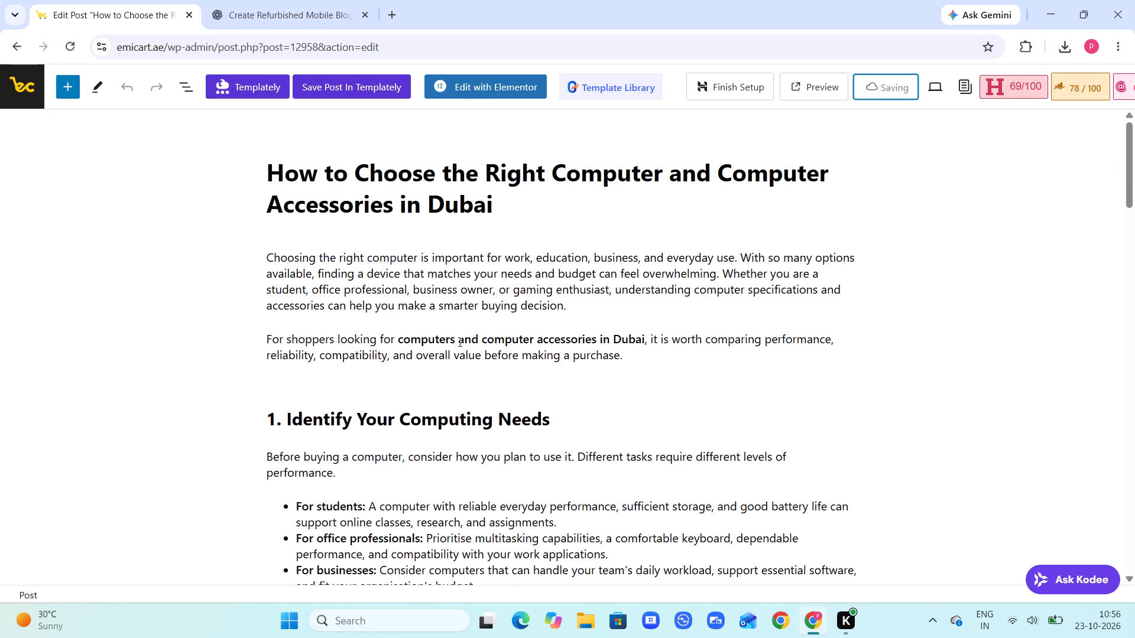
pyautogui.click(22, 45)
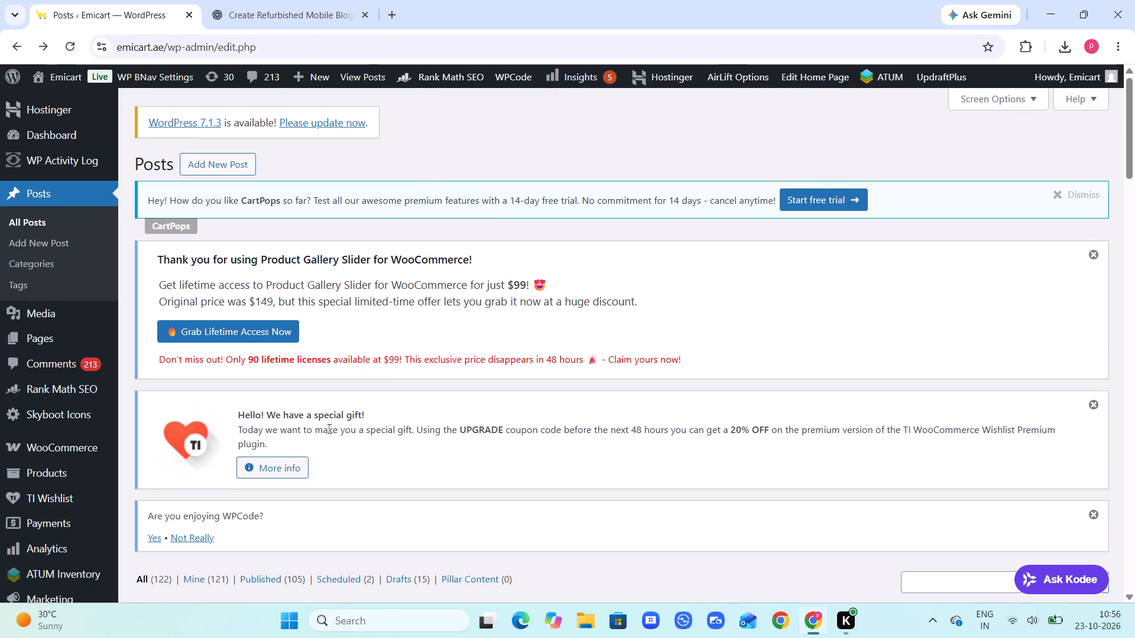
pyautogui.scroll(-4, 328, 428)
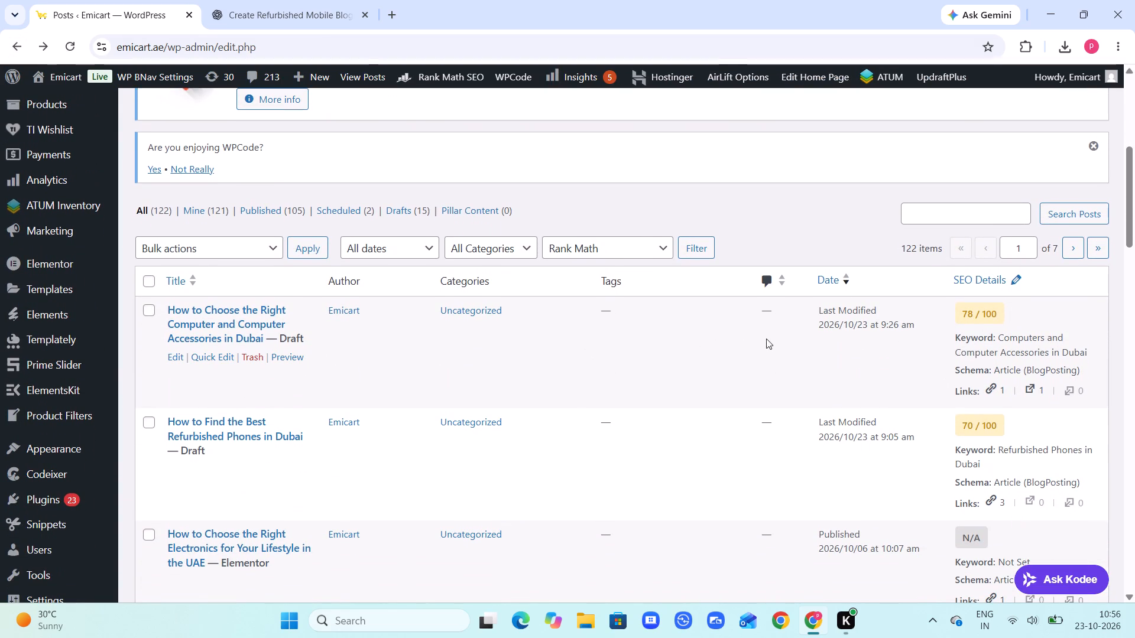
pyautogui.scroll(-1, 488, 309)
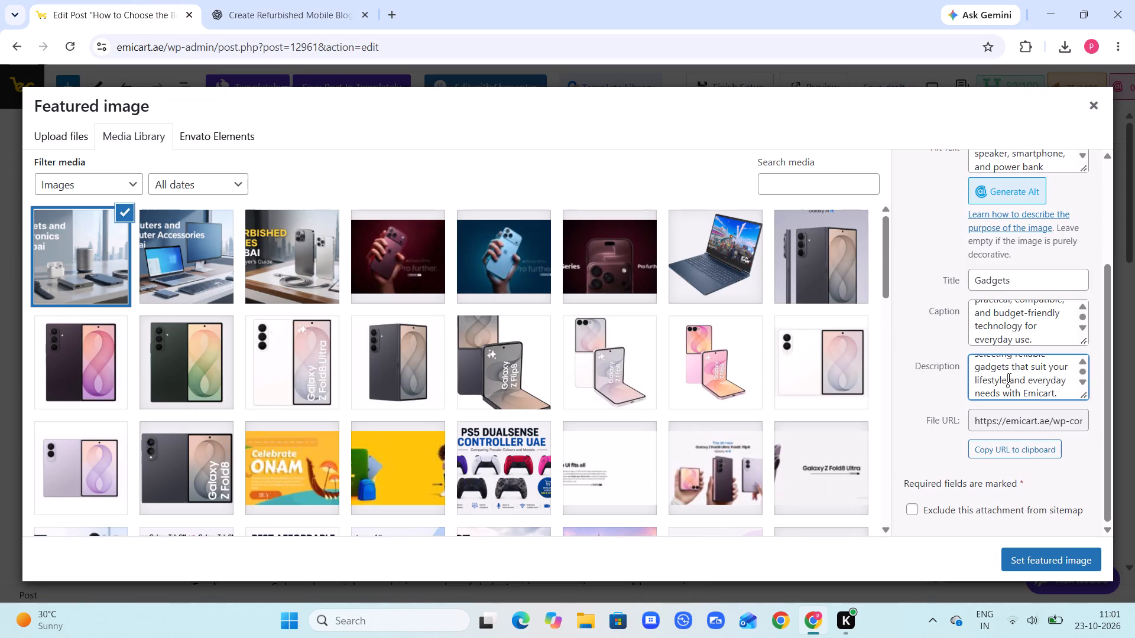
pyautogui.scroll(-1, 1008, 377)
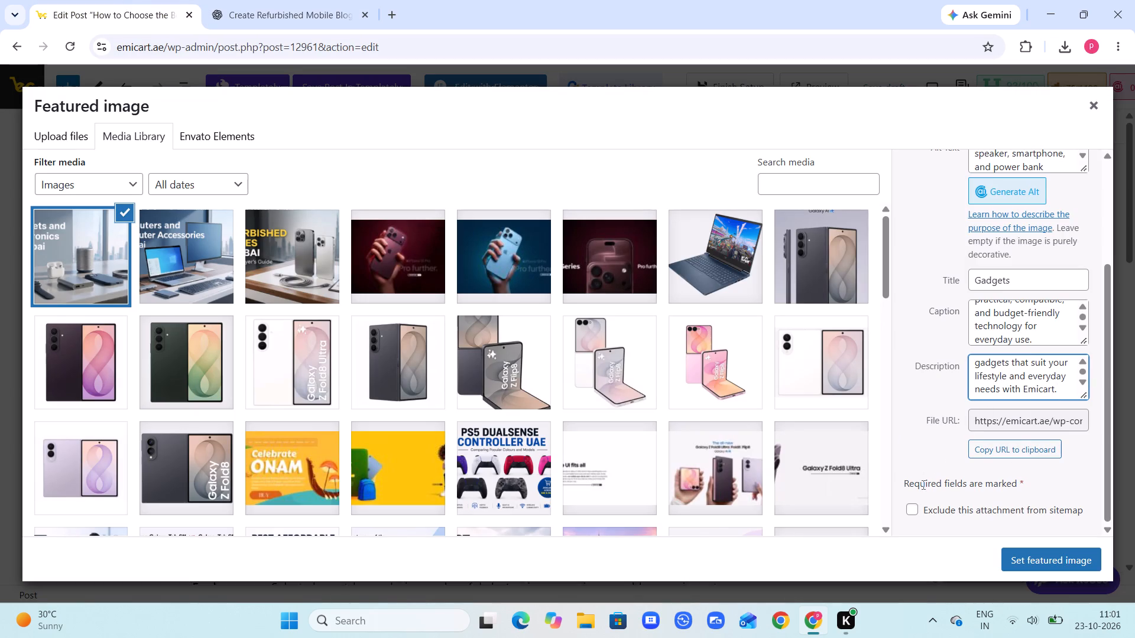
# Set the Gadgets image as the post's featured image and save the draft.
pyautogui.click(1053, 555)
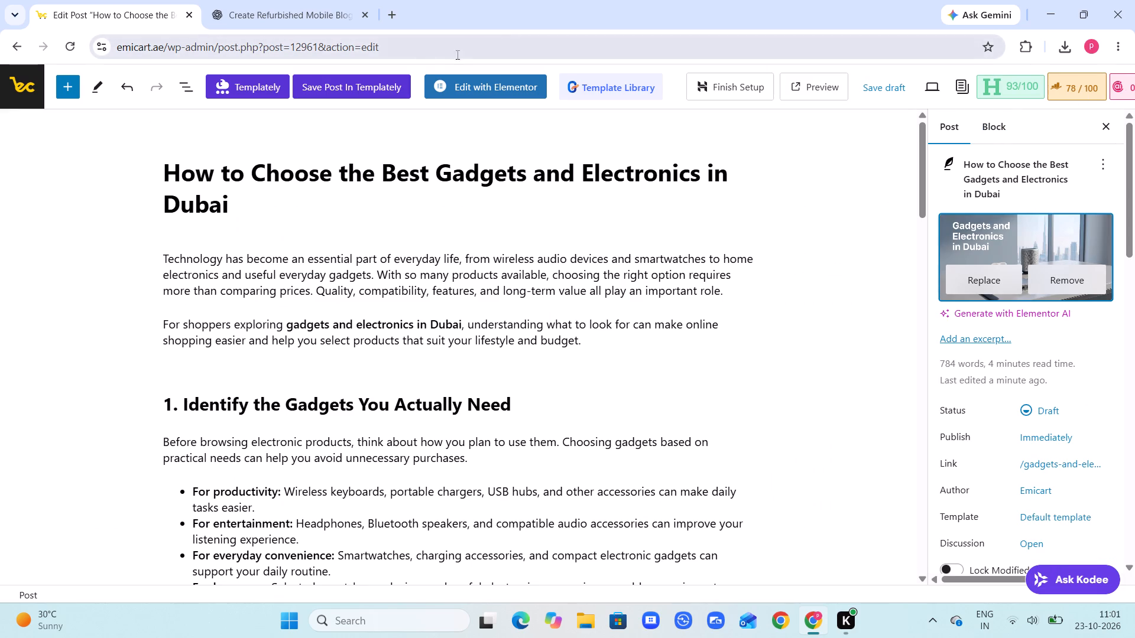
pyautogui.click(863, 87)
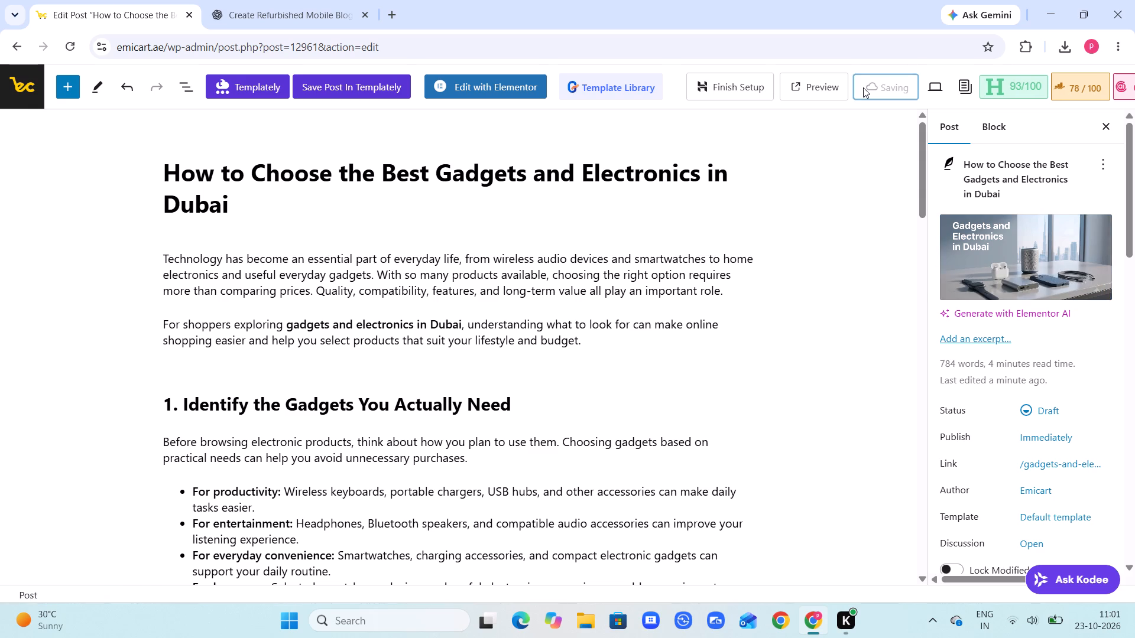
# Examine the post's remaining settings, including categories, tags, link suggestions and the external featured image.
pyautogui.scroll(-2, 1031, 388)
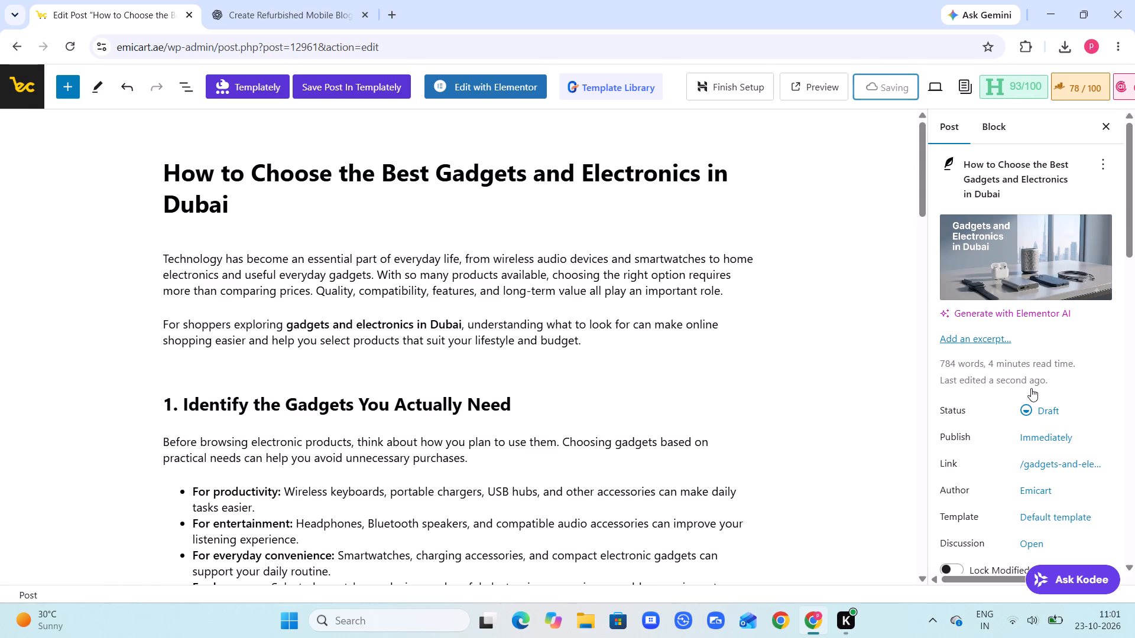
pyautogui.scroll(-3, 1031, 388)
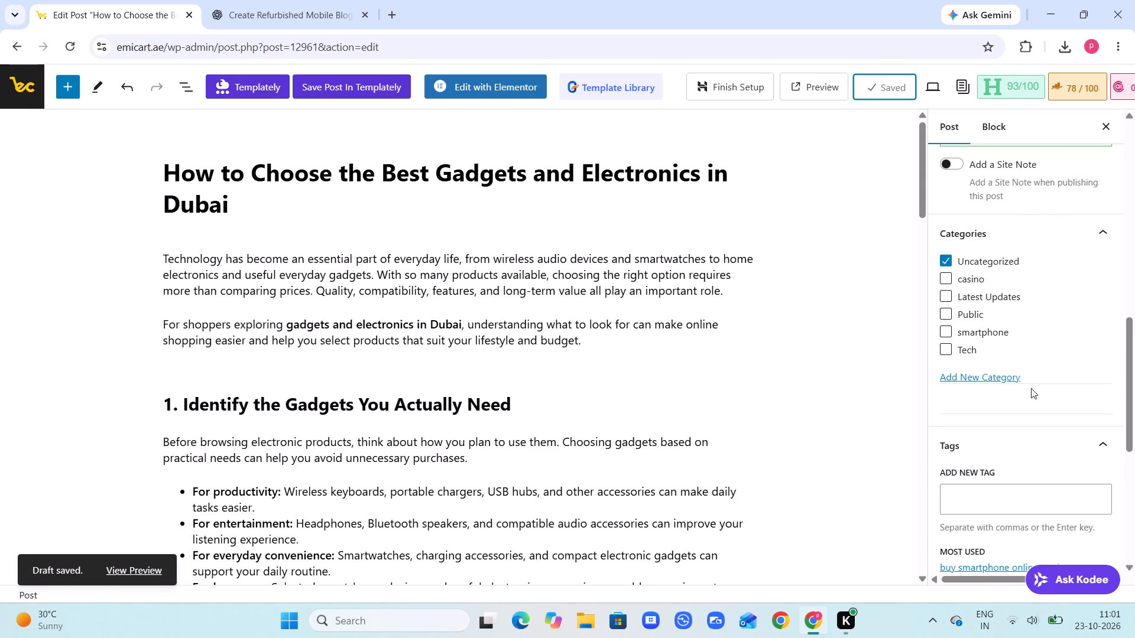
pyautogui.scroll(-2, 1031, 388)
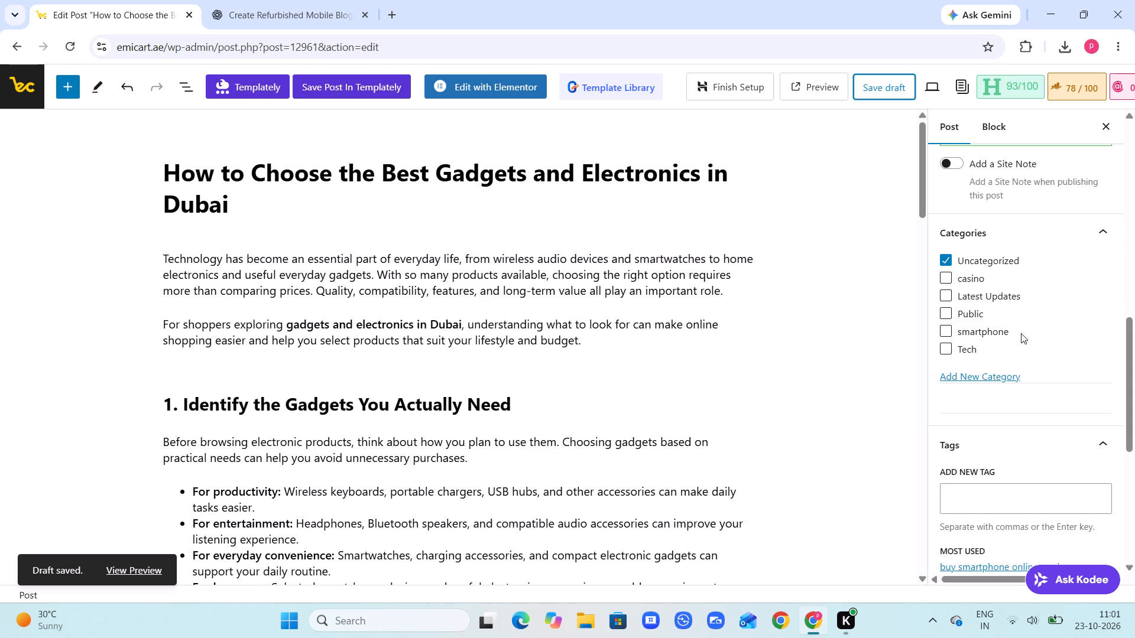
pyautogui.scroll(-5, 1030, 458)
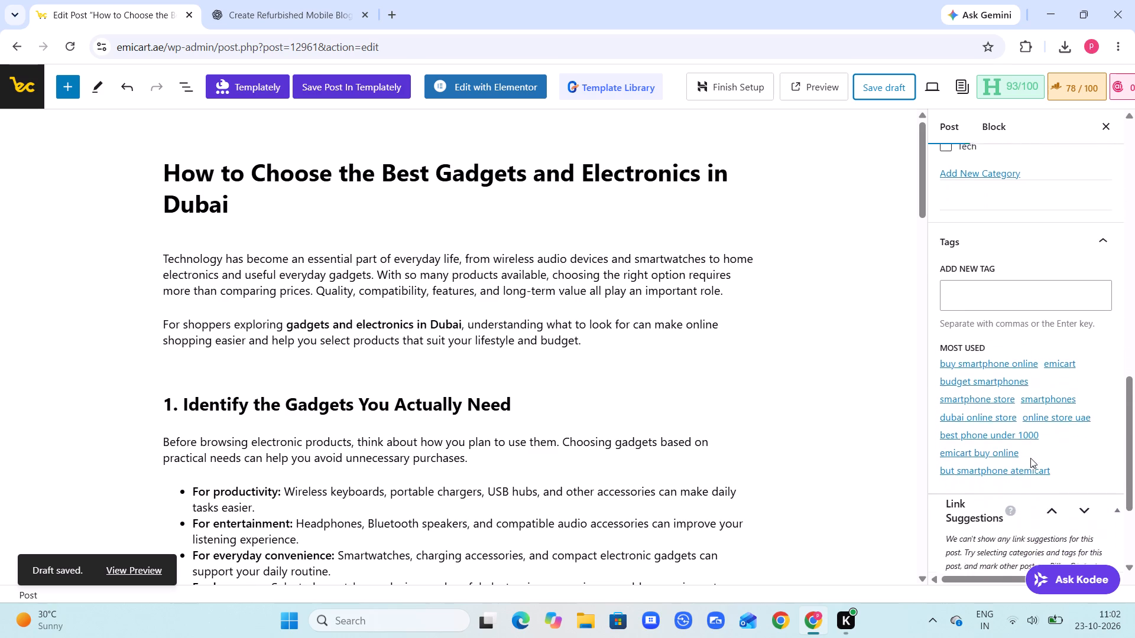
pyautogui.scroll(-1, 1030, 458)
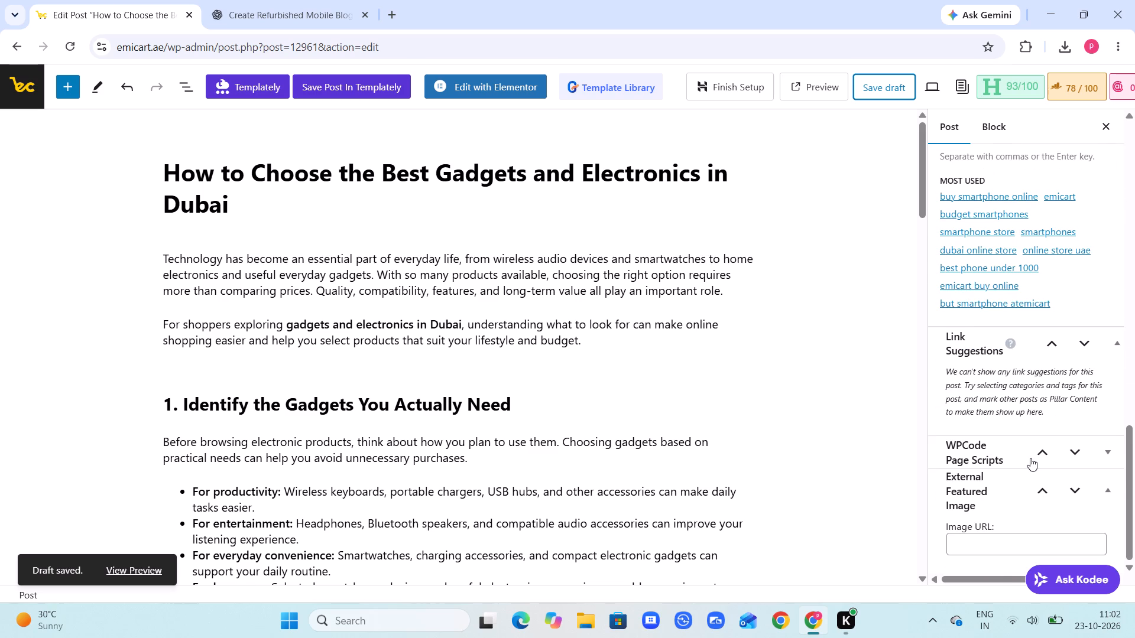
pyautogui.scroll(7, 1030, 458)
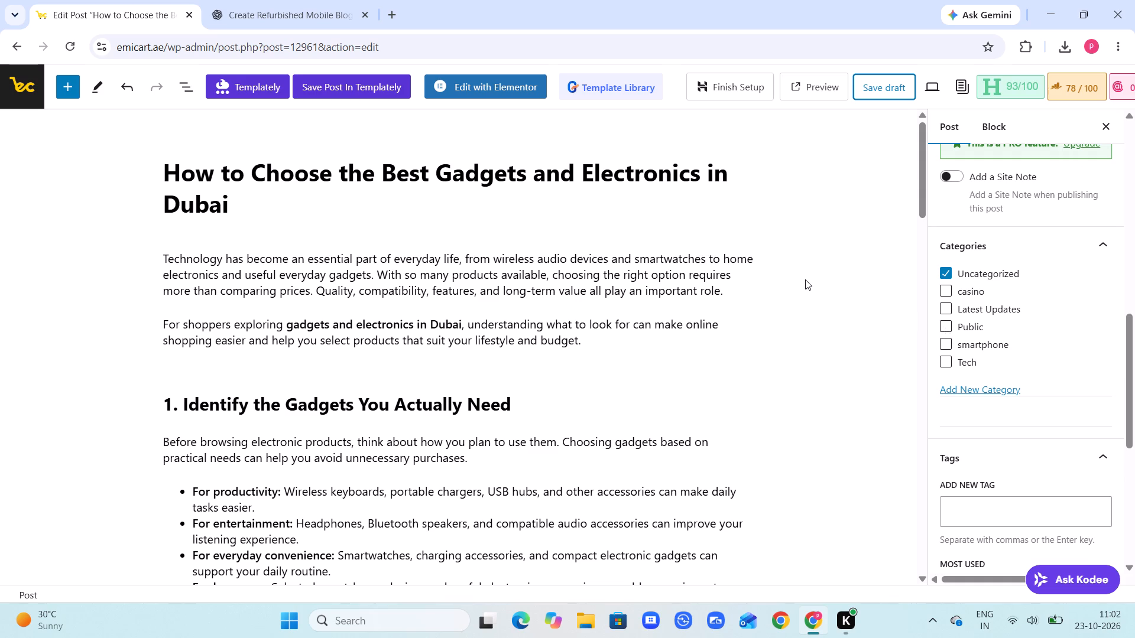
# Save the gadgets and electronics post's draft again.
pyautogui.click(877, 87)
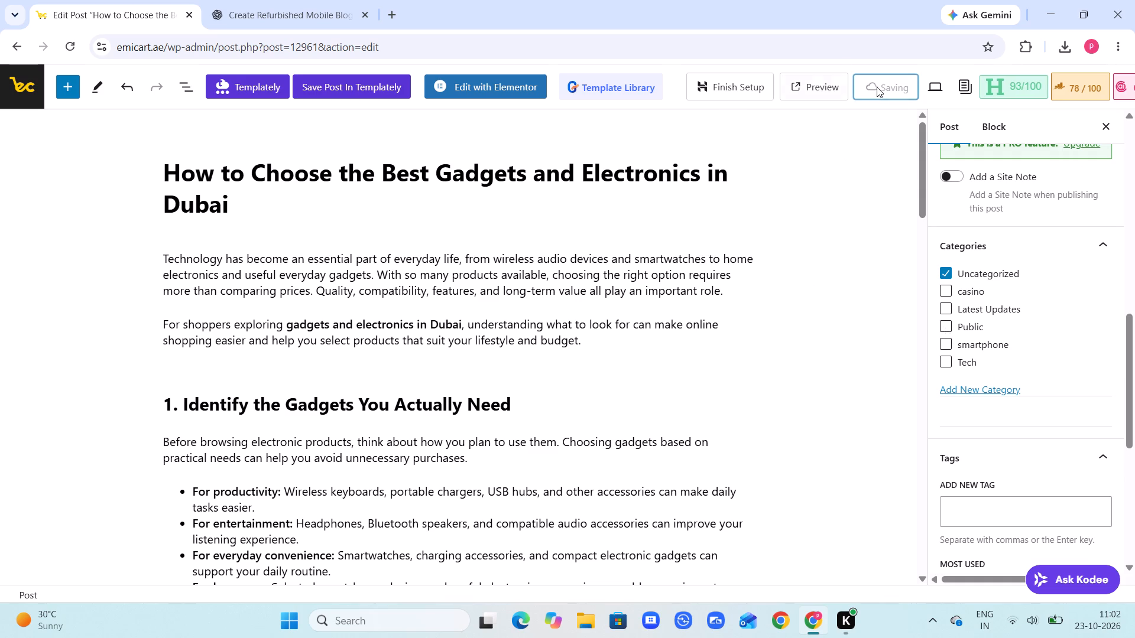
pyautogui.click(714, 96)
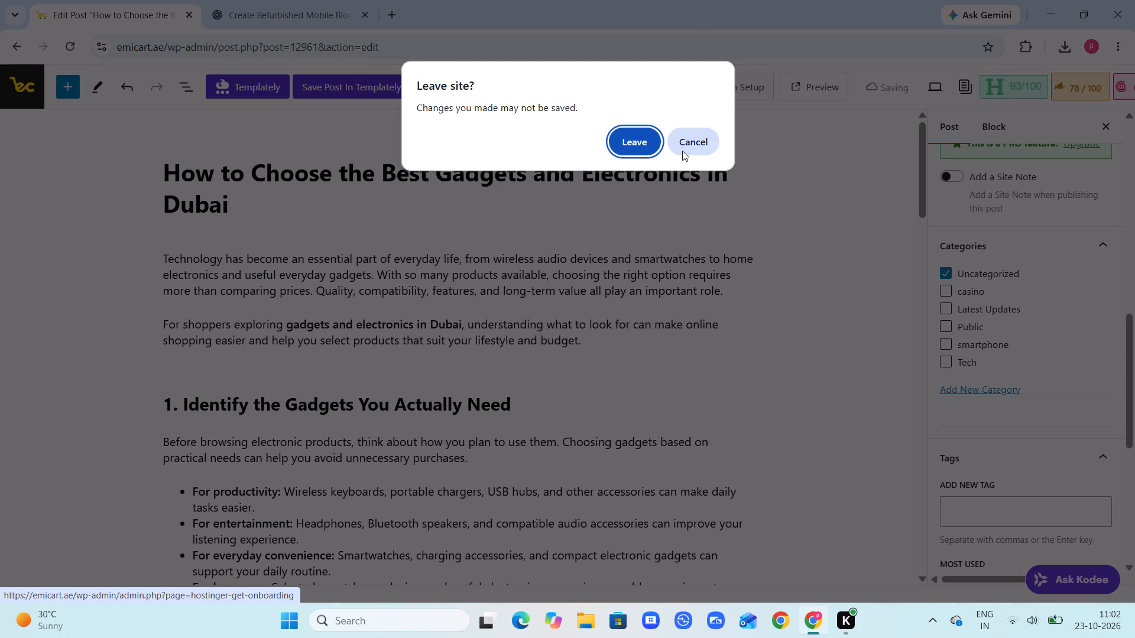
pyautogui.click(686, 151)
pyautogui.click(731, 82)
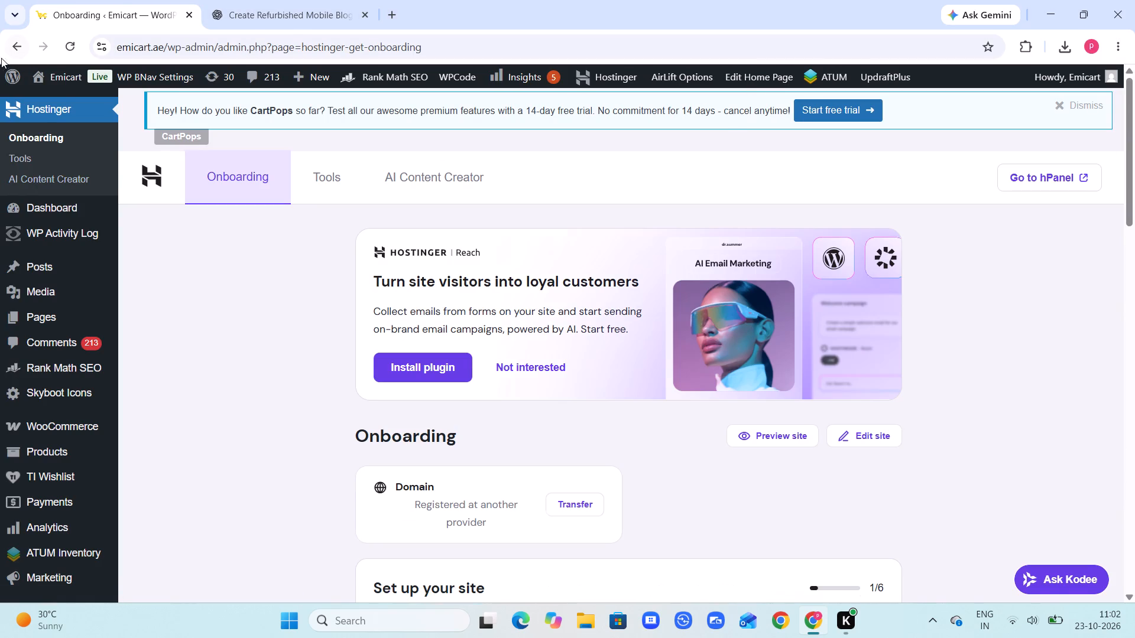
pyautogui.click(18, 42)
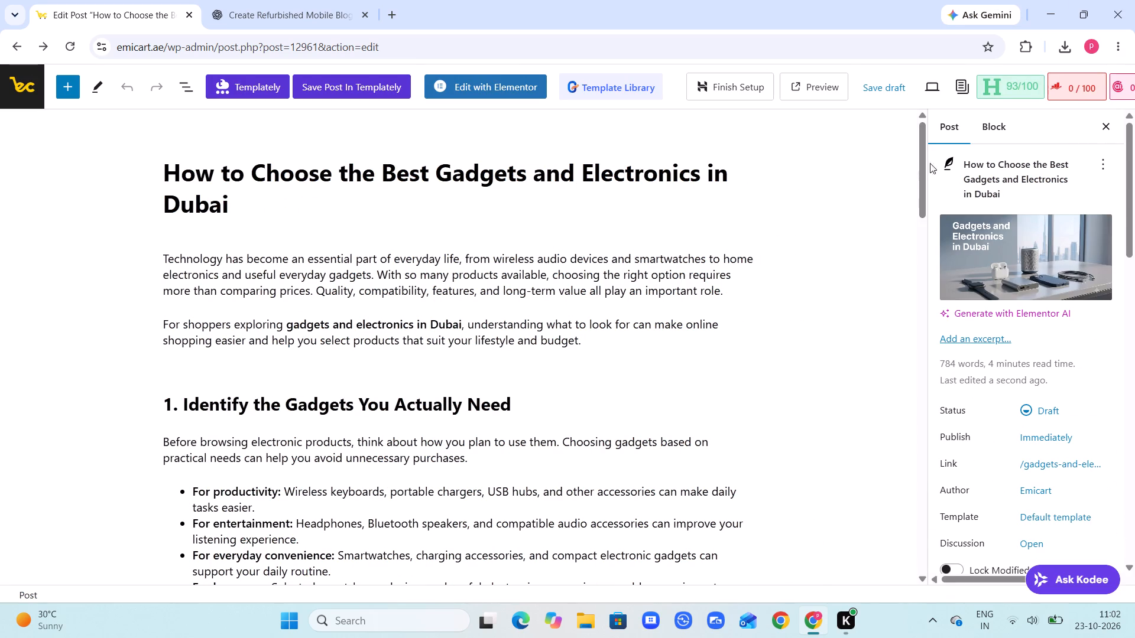
# Leave the gadgets and electronics post's editor and go back to the previously visited page.
pyautogui.click(0, 43)
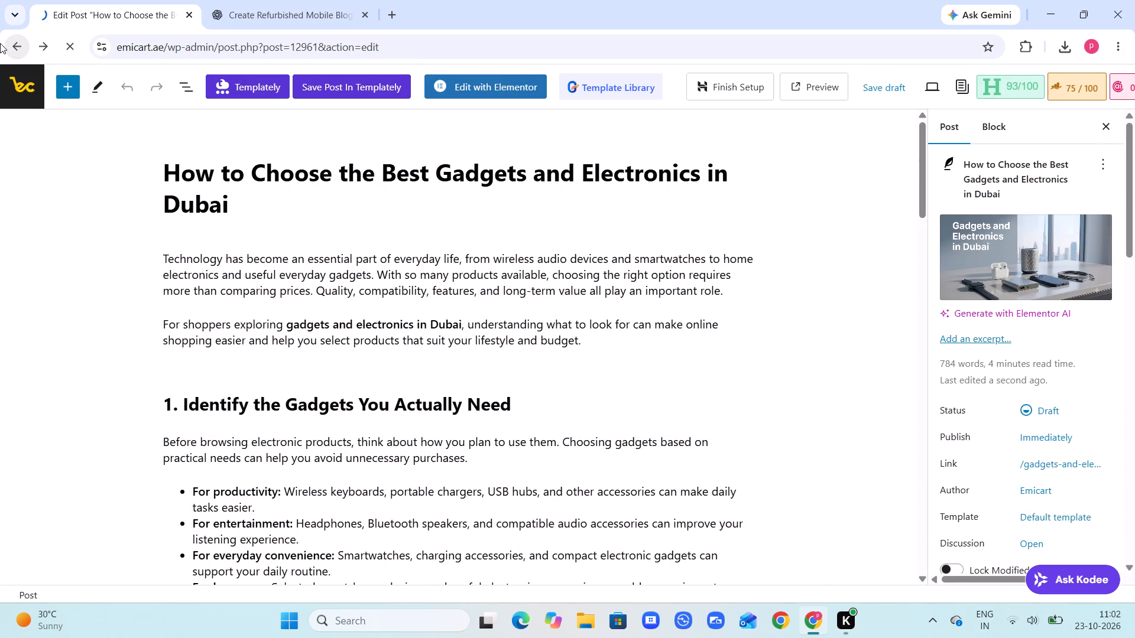